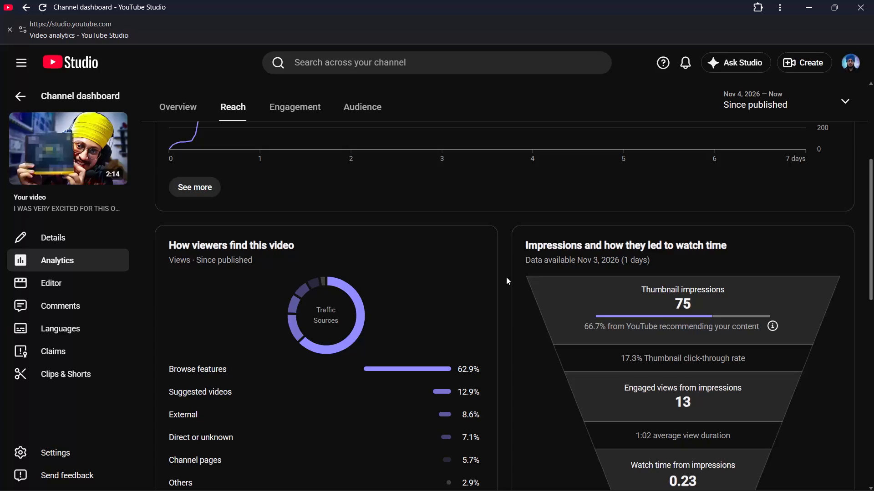
Look through the video's Reach analytics and go to its analytics overview.
{"action": "scroll", "coordinate": [493, 296], "scroll_direction": "down", "scroll_amount": 7}
{"action": "scroll", "coordinate": [493, 296], "scroll_direction": "up", "scroll_amount": 6}
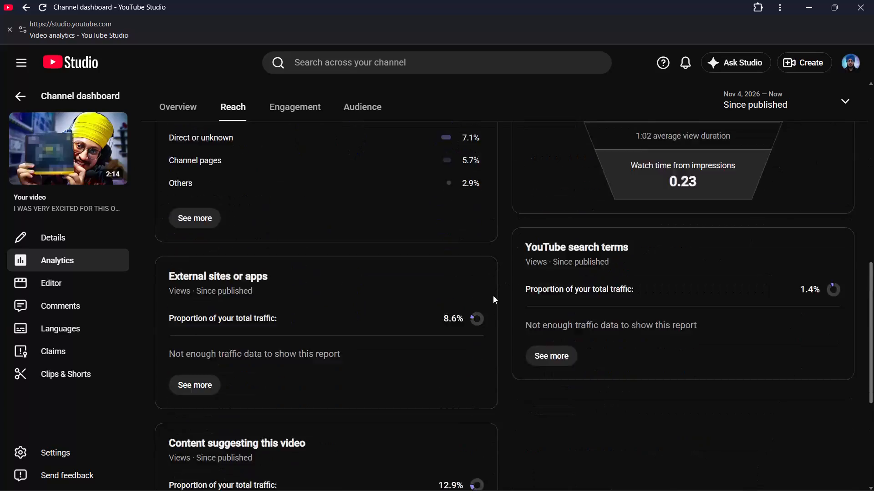
{"action": "left_click", "coordinate": [179, 150]}
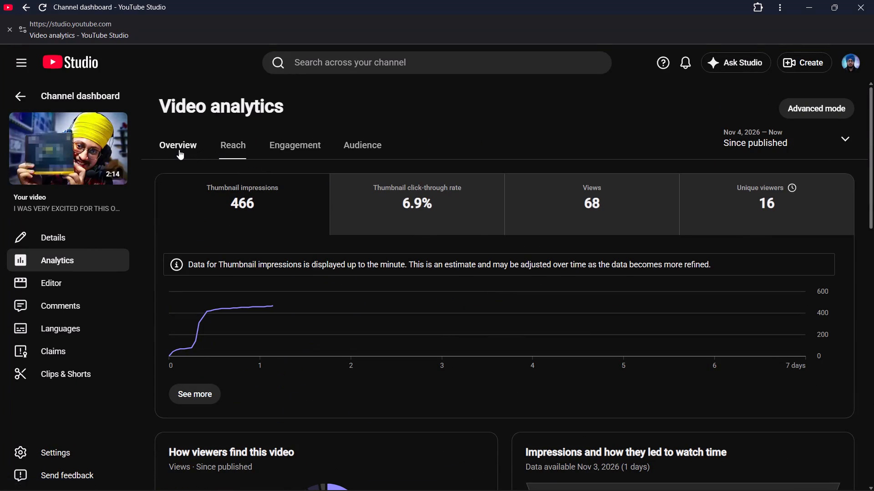
Open the video's comments and remove the Unresponded response status filter.
{"action": "left_click", "coordinate": [75, 311]}
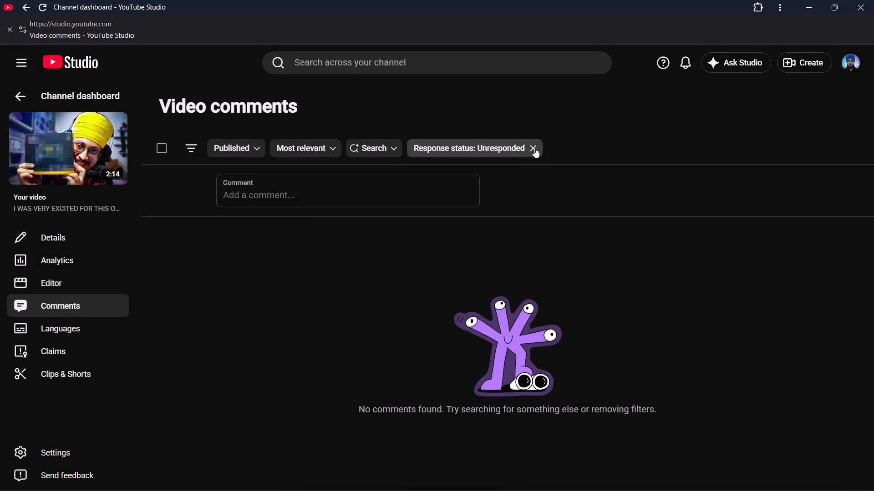
{"action": "left_click", "coordinate": [534, 148]}
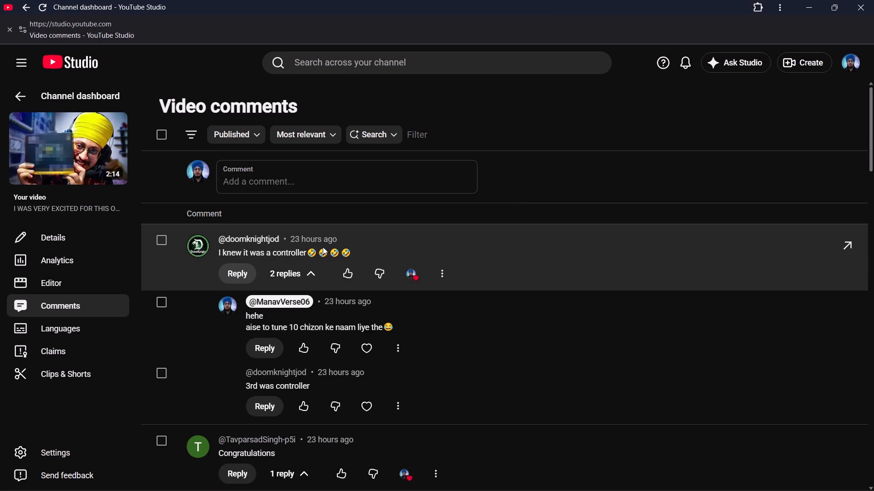
Give a heart to the viewer reply "3rd was controller".
{"action": "scroll", "coordinate": [352, 279], "scroll_direction": "down", "scroll_amount": 1}
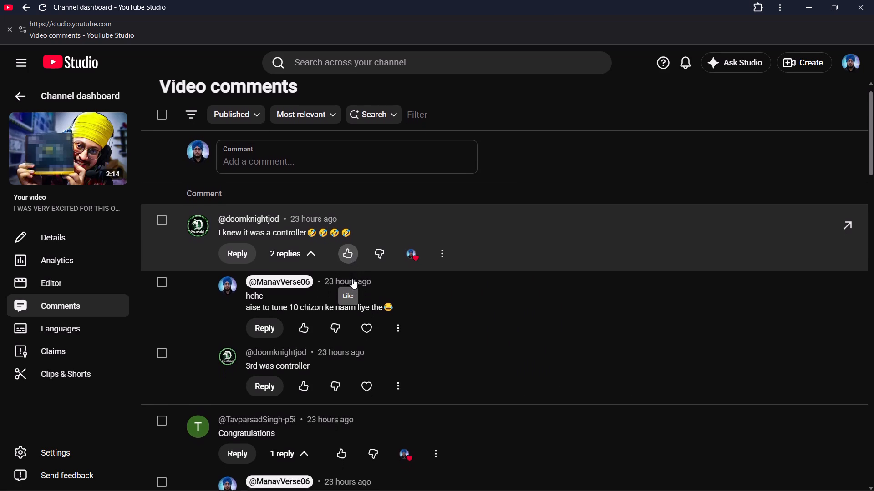
{"action": "scroll", "coordinate": [352, 279], "scroll_direction": "down", "scroll_amount": 1}
{"action": "left_click", "coordinate": [362, 354]}
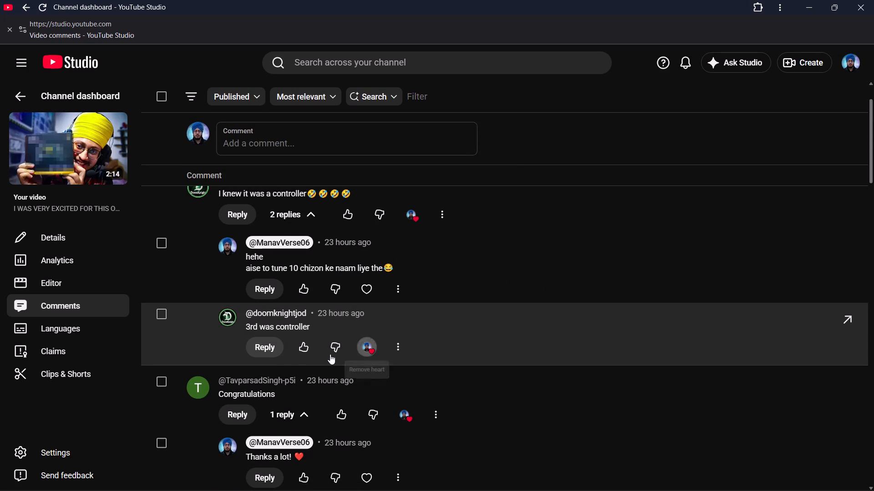
Reply to "3rd was controller" with "nope,6-7 chizein bolne ke baad tune controller bola tha" and post it.
{"action": "left_click", "coordinate": [260, 345]}
{"action": "type", "text": "nope,"}
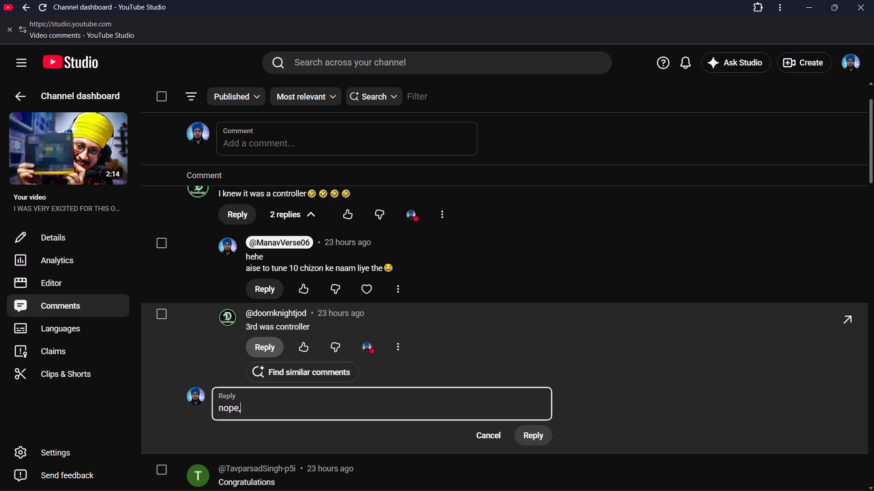
{"action": "type", "text": "6-7 chizrein"}
{"action": "key", "text": "space"}
{"action": "key", "text": "BackSpace"}
{"action": "key", "text": "BackSpace"}
{"action": "key", "text": "BackSpace"}
{"action": "key", "text": "BackSpace"}
{"action": "key", "text": "BackSpace"}
{"action": "type", "text": "ein bolne ke baad tune controller bola ht"}
{"action": "key", "text": "BackSpace"}
{"action": "key", "text": "BackSpace"}
{"action": "type", "text": "tha"}
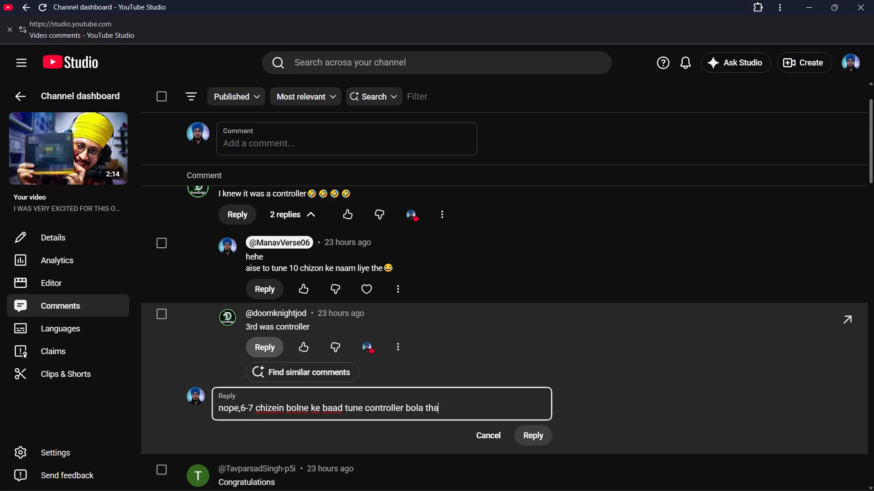
{"action": "key", "text": "ctrl+Return"}
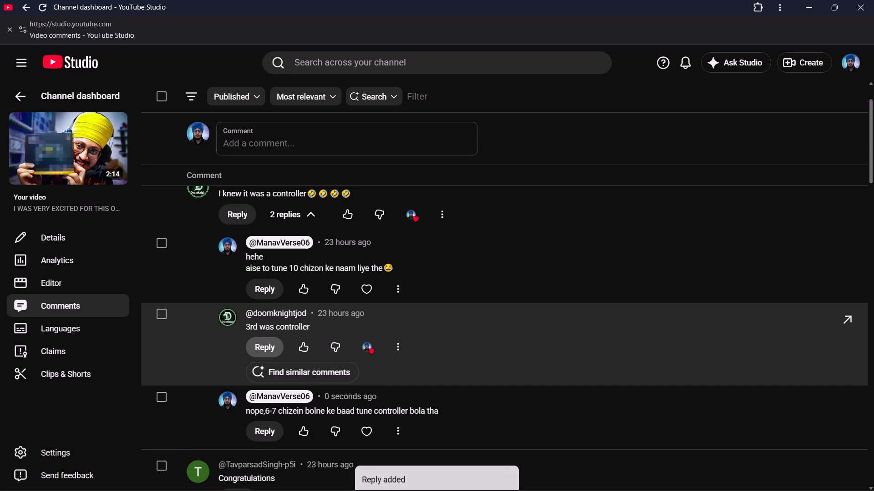
Read through the rest of the video's comments and replies, and close the YouTube Studio window.
{"action": "scroll", "coordinate": [260, 345], "scroll_direction": "down", "scroll_amount": 8}
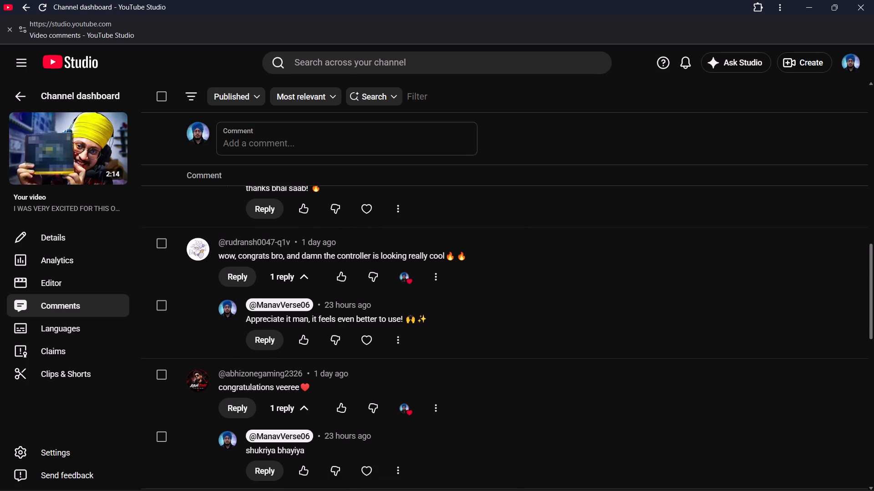
{"action": "scroll", "coordinate": [260, 345], "scroll_direction": "down", "scroll_amount": 3}
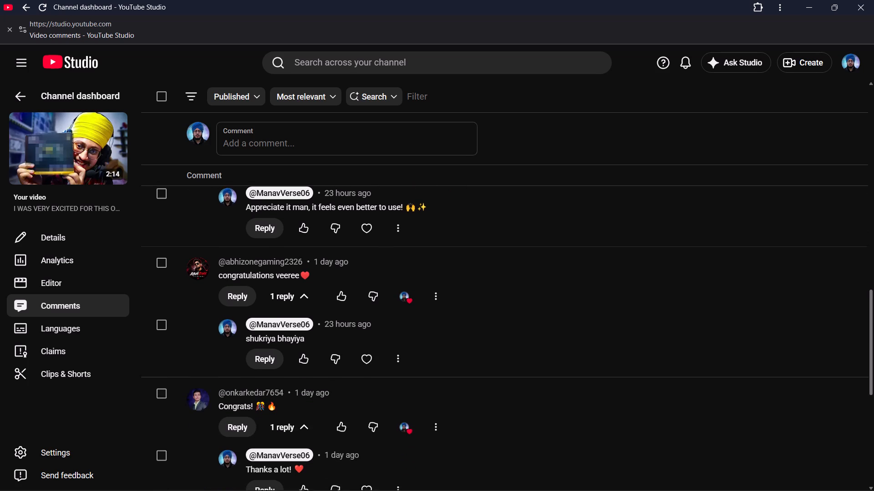
{"action": "scroll", "coordinate": [260, 345], "scroll_direction": "down", "scroll_amount": 5}
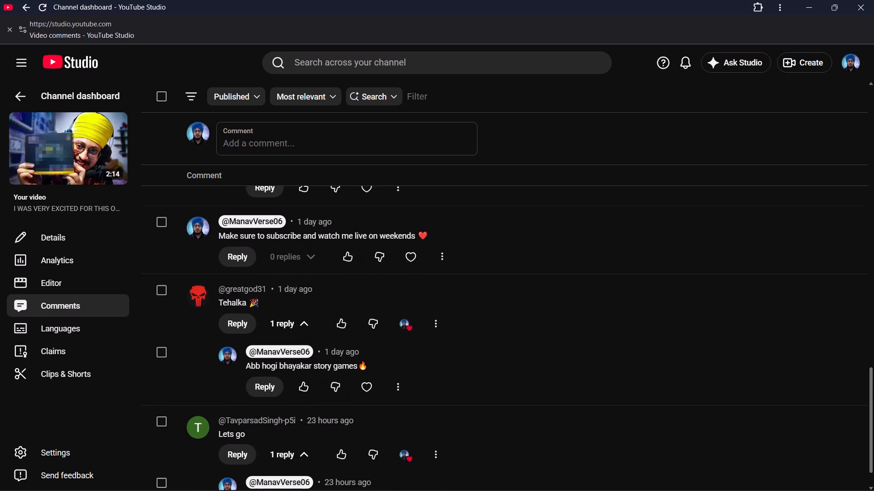
{"action": "scroll", "coordinate": [260, 345], "scroll_direction": "down", "scroll_amount": 6}
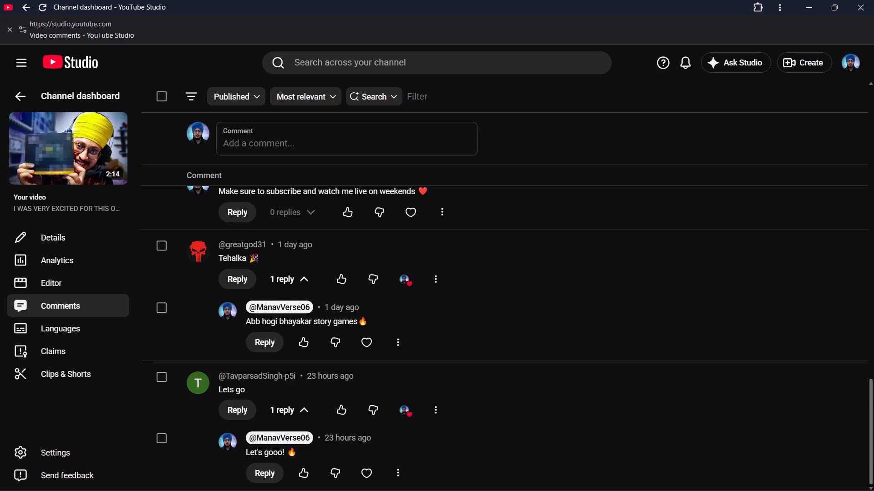
{"action": "scroll", "coordinate": [260, 345], "scroll_direction": "up", "scroll_amount": 15}
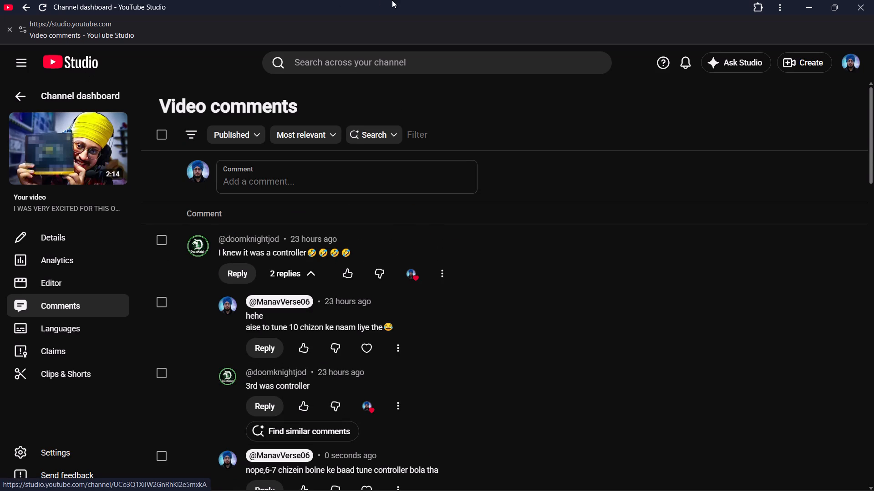
{"action": "left_click", "coordinate": [873, 0]}
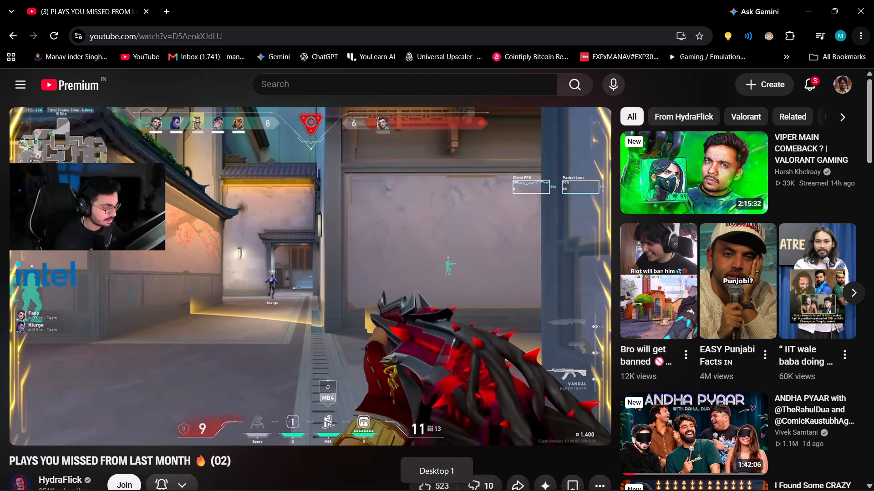
Check the YouTube notifications on the main browser window and dismiss them.
{"action": "left_click", "coordinate": [817, 86]}
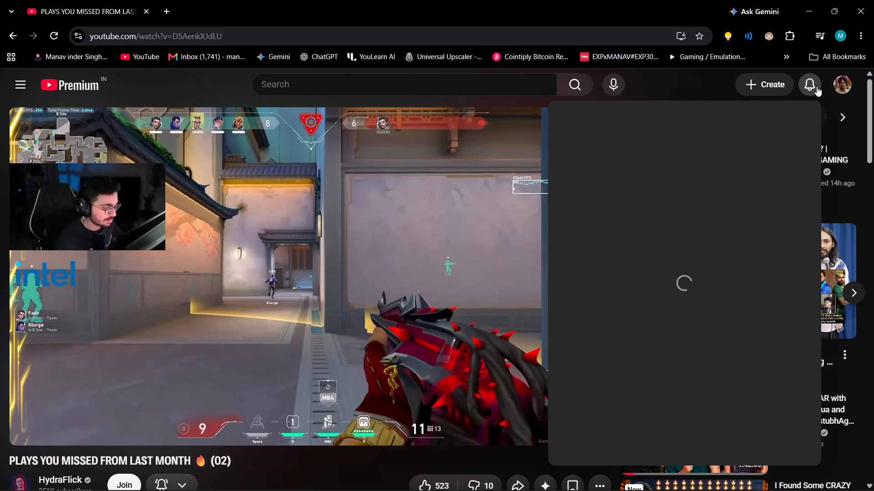
{"action": "left_click", "coordinate": [817, 86]}
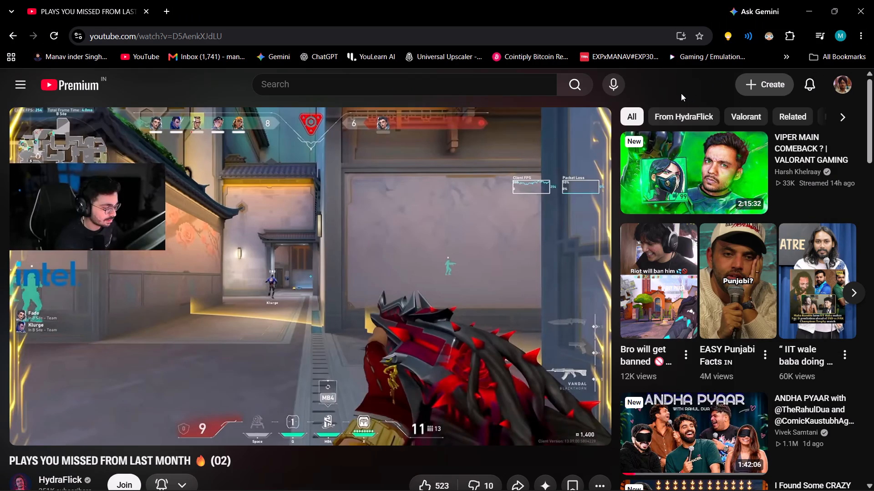
{"action": "left_click", "coordinate": [679, 92]}
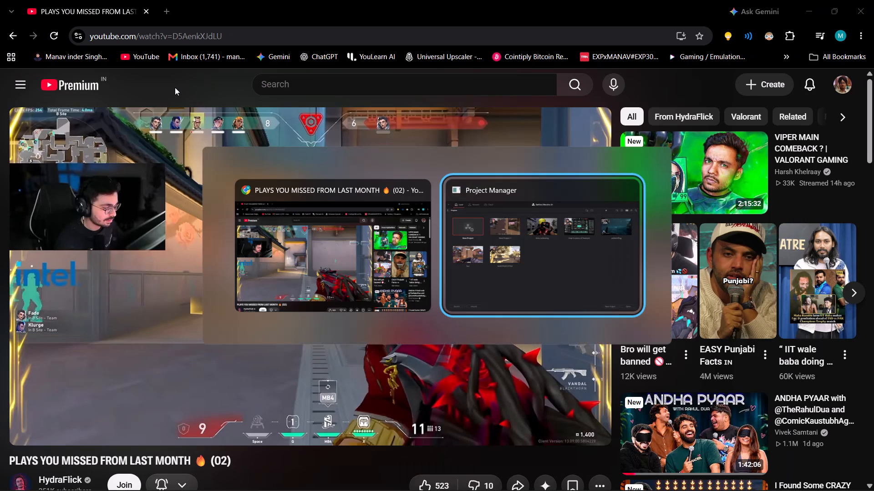
Switch to DaVinci Resolve's Project Manager and open New Project 1.
{"action": "double_click", "coordinate": [313, 168]}
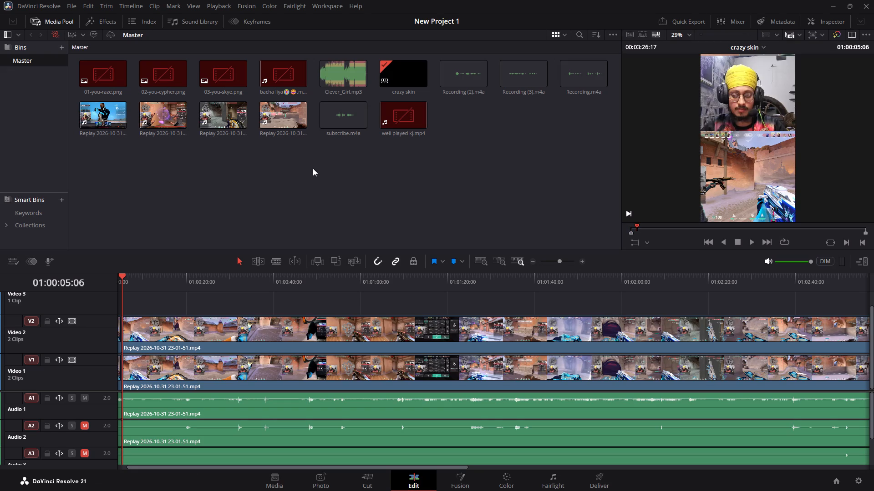
Preview the start of the second gameplay clip and return the playhead to 01:00:05:06.
{"action": "key", "text": "space"}
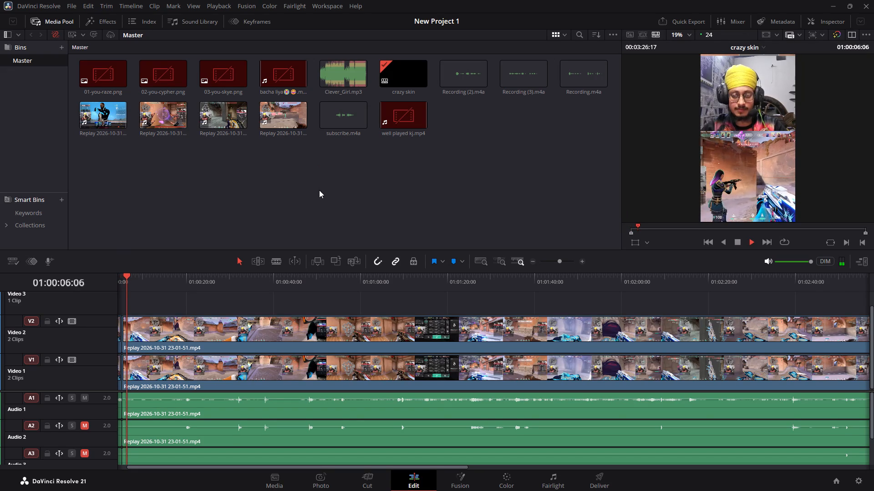
{"action": "key", "text": "space"}
{"action": "key", "text": "Left"}
{"action": "key", "text": "Left"}
{"action": "key", "text": "Left"}
{"action": "key", "text": "Left"}
{"action": "key", "text": "Left"}
{"action": "key", "text": "Left"}
{"action": "key", "text": "Left"}
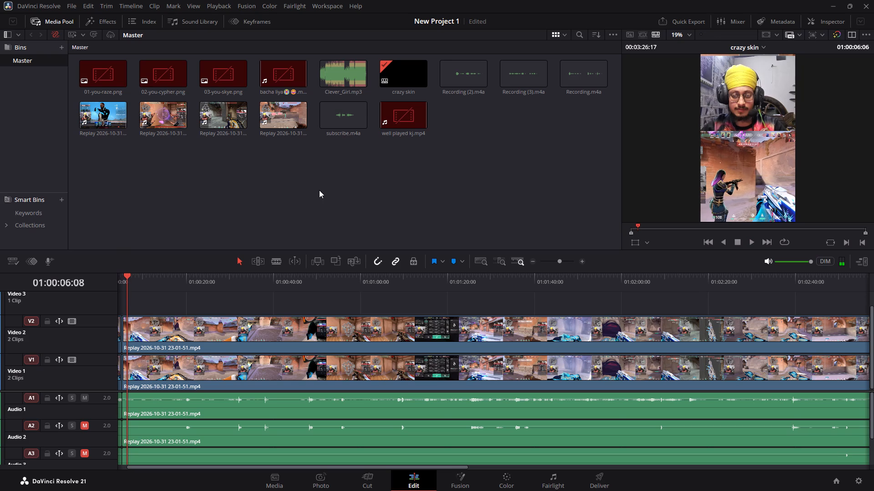
{"action": "left_click", "coordinate": [124, 274]}
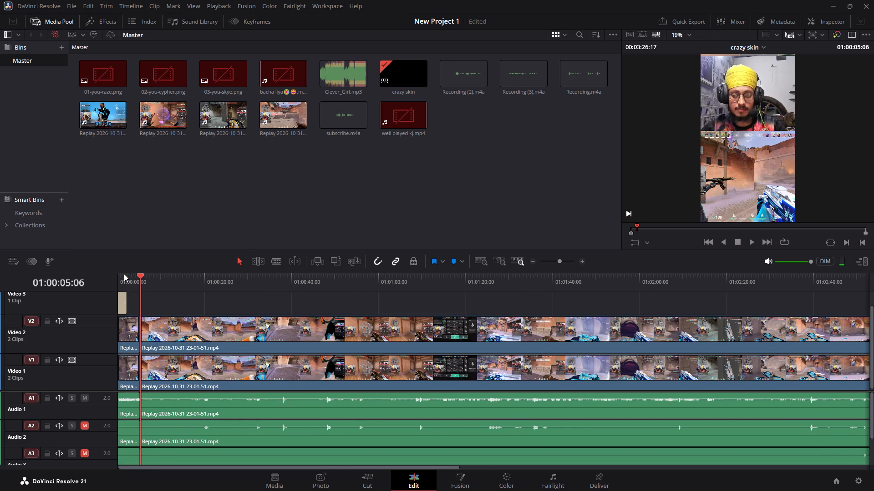
Move the Text+ title on Video 3 so it starts at the playhead, at 01:00:05:06.
{"action": "scroll", "coordinate": [127, 312], "scroll_direction": "right", "scroll_amount": 5}
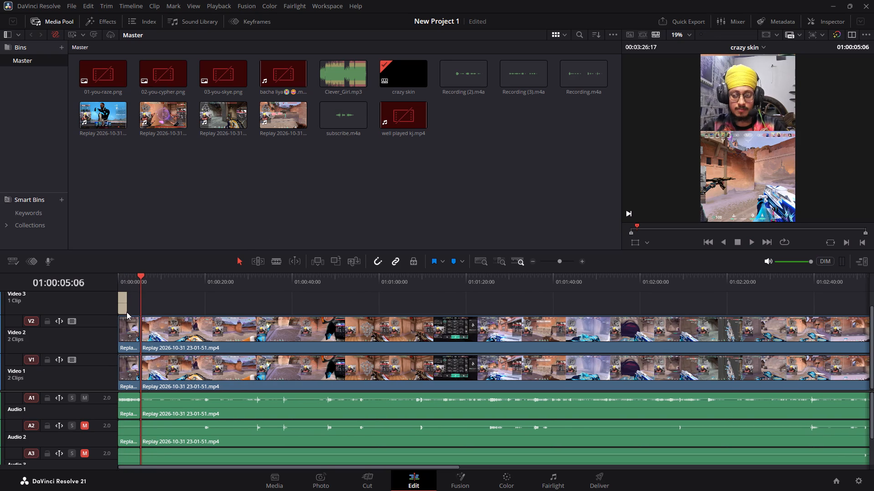
{"action": "left_click_drag", "start_coordinate": [123, 306], "coordinate": [150, 304]}
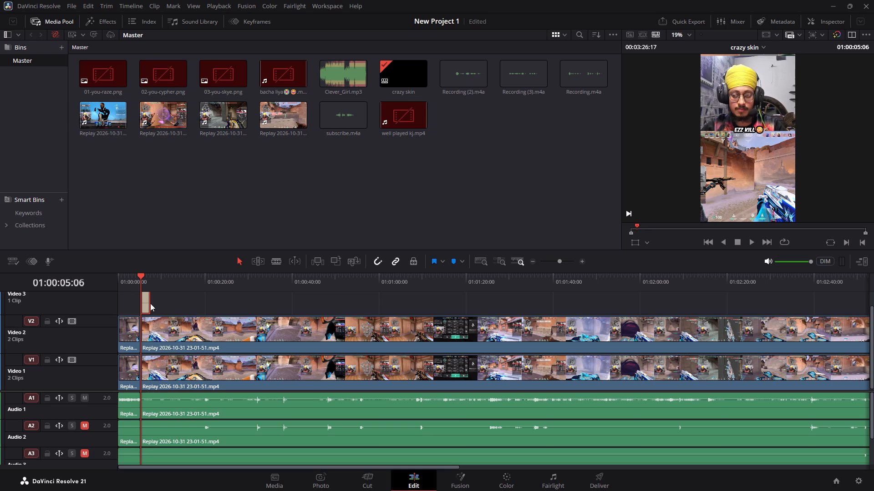
{"action": "left_click", "coordinate": [149, 303]}
Lengthen the Text+ title to about 6 seconds and align its start with the playhead at 01:00:05:06.
{"action": "scroll", "coordinate": [149, 303], "scroll_direction": "up", "scroll_amount": 1, "text": "alt"}
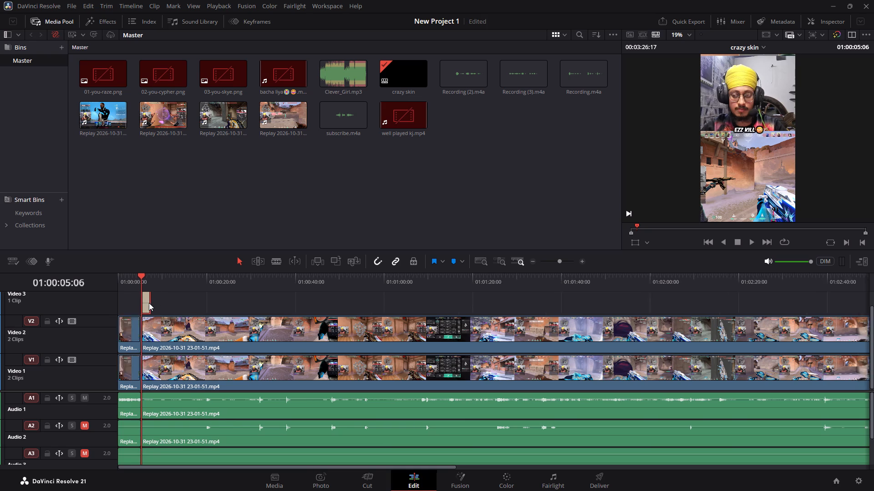
{"action": "scroll", "coordinate": [149, 303], "scroll_direction": "up", "scroll_amount": 1, "text": "alt"}
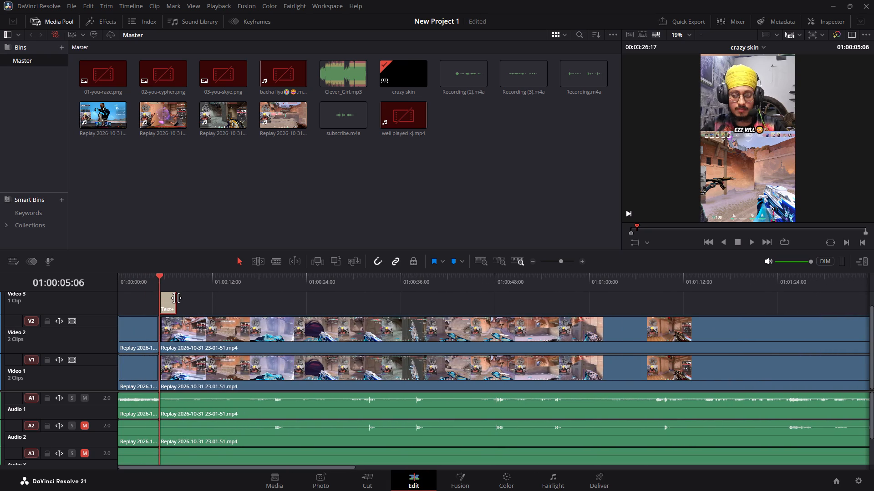
{"action": "left_click_drag", "start_coordinate": [176, 298], "coordinate": [234, 301]}
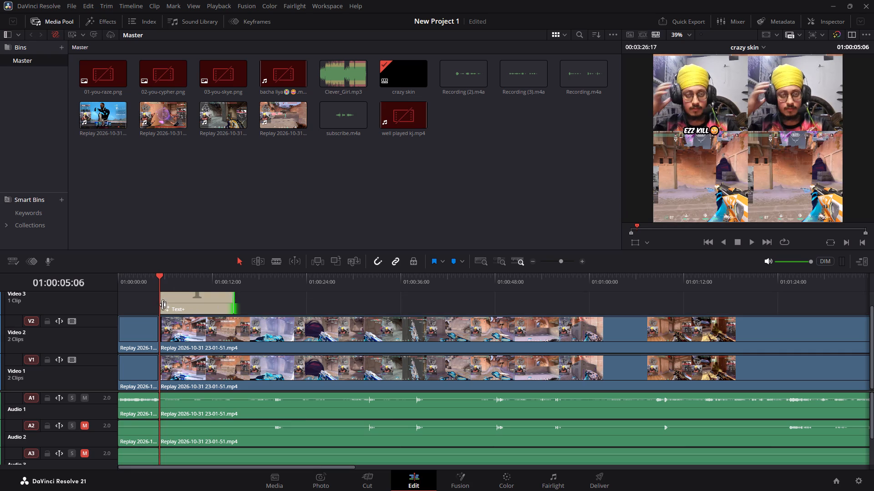
{"action": "left_click_drag", "start_coordinate": [160, 304], "coordinate": [187, 304]}
{"action": "left_click", "coordinate": [217, 303]}
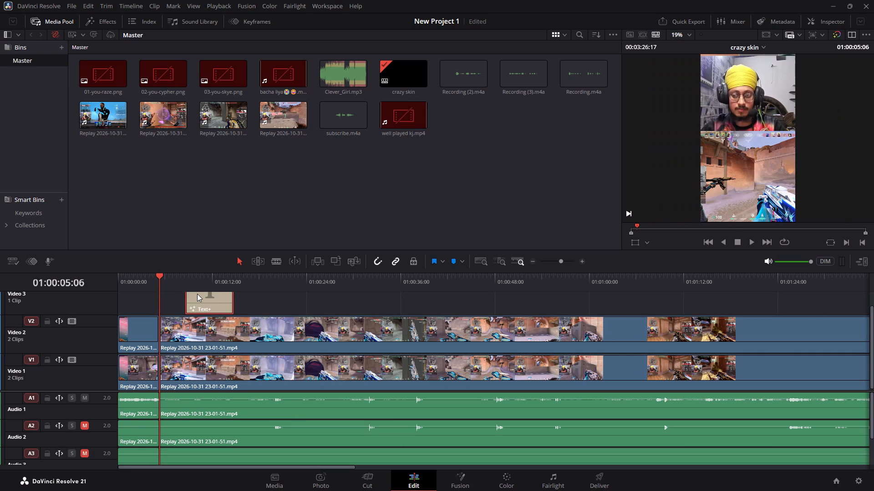
{"action": "left_click_drag", "start_coordinate": [197, 295], "coordinate": [174, 296]}
{"action": "left_click", "coordinate": [174, 296]}
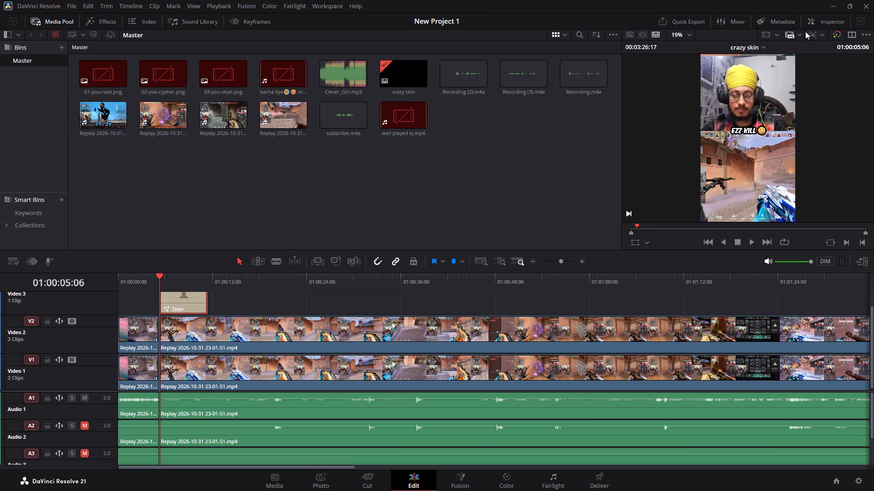
Replace the wording of the Text+ title on Video 3 with "(i was on call &".
{"action": "left_click", "coordinate": [823, 20]}
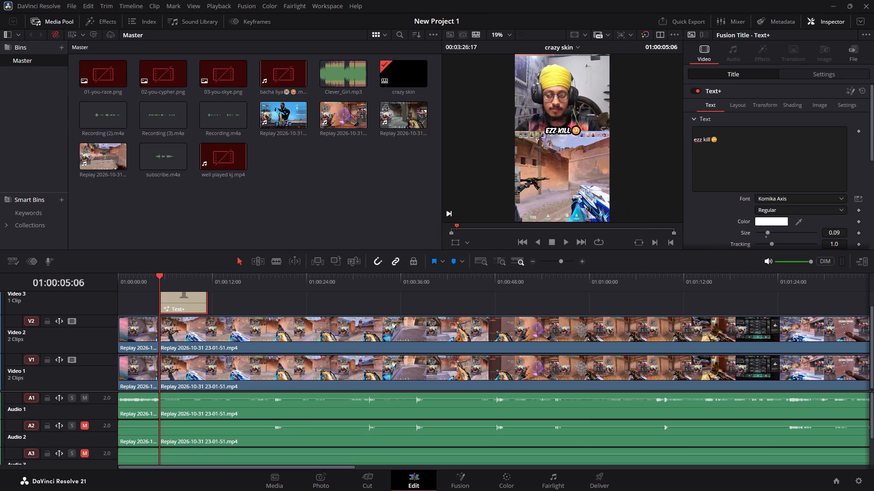
{"action": "left_click", "coordinate": [742, 144]}
{"action": "key", "text": "ctrl+a"}
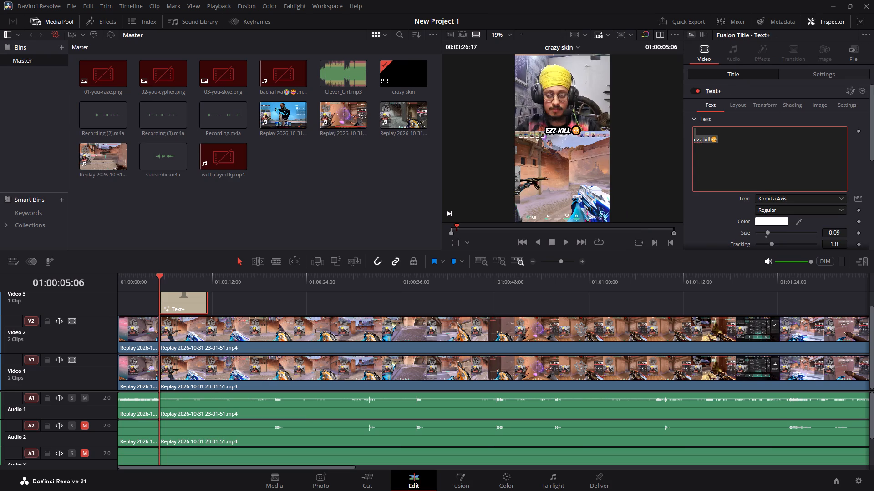
{"action": "key", "text": "shift+parenleft"}
{"action": "type", "text": "i was"}
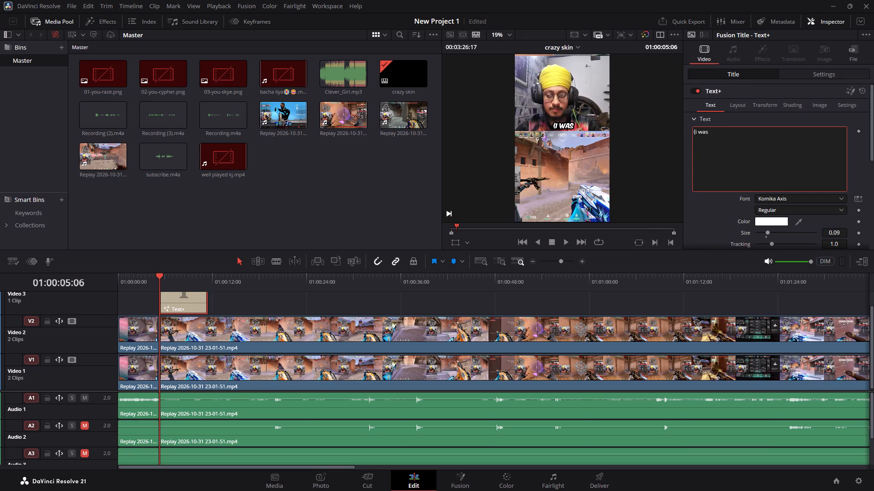
{"action": "key", "text": "BackSpace"}
{"action": "type", "text": "s"}
{"action": "key", "text": "space"}
{"action": "type", "text": "on call and team thr"}
{"action": "key", "text": "BackSpace"}
{"action": "key", "text": "BackSpace"}
{"action": "key", "text": "BackSpace"}
{"action": "key", "text": "BackSpace"}
{"action": "key", "text": "BackSpace"}
{"action": "key", "text": "BackSpace"}
{"action": "key", "text": "BackSpace"}
{"action": "key", "text": "BackSpace"}
{"action": "key", "text": "BackSpace"}
{"action": "key", "text": "BackSpace"}
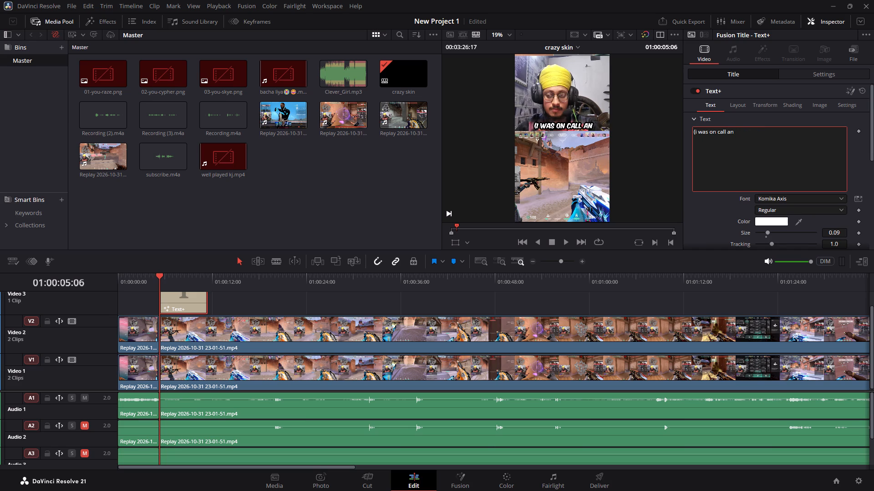
{"action": "key", "text": "BackSpace"}
{"action": "key", "text": "BackSpace"}
{"action": "key", "text": "shift+ampersand"}
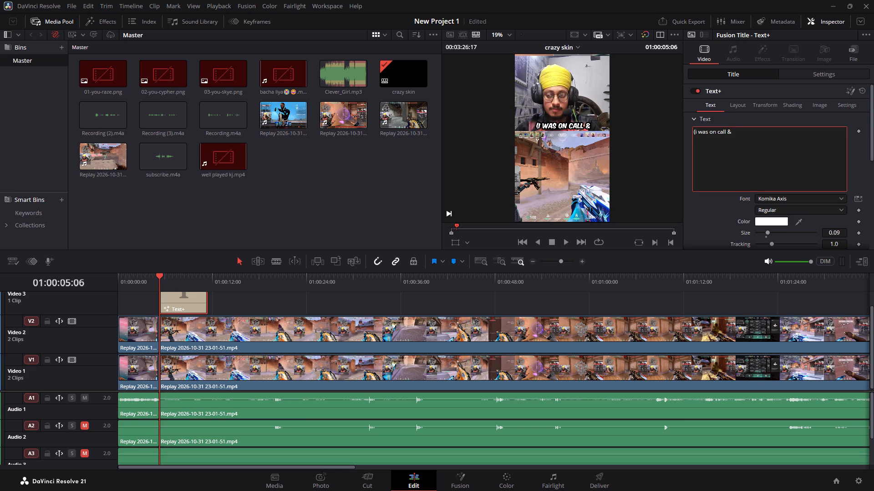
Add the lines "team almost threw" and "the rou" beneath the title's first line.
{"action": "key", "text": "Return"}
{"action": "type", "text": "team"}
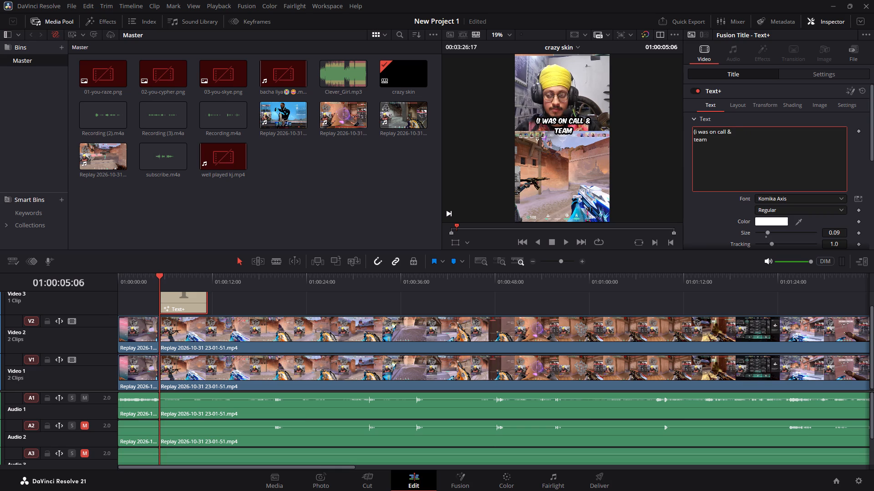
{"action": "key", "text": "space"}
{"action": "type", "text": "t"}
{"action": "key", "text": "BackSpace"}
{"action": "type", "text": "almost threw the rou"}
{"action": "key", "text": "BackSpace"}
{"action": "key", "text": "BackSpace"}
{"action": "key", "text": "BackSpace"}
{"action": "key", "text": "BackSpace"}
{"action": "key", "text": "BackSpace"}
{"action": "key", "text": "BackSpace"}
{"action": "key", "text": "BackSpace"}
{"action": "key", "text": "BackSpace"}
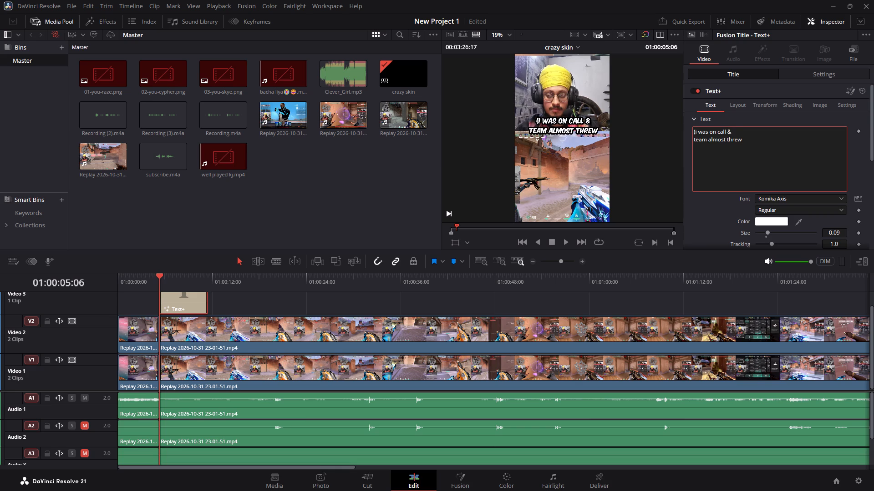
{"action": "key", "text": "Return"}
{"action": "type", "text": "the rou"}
Delete the extra lines and the ampersand and close the parenthesis, so the title reads "(i was on call)".
{"action": "key", "text": "ctrl+shift+Left"}
{"action": "key", "text": "ctrl+shift+Left"}
{"action": "key", "text": "ctrl+shift+Left"}
{"action": "key", "text": "ctrl+shift+Left"}
{"action": "key", "text": "ctrl+shift+Left"}
{"action": "key", "text": "ctrl+shift+Left"}
{"action": "key", "text": "ctrl+shift+Left"}
{"action": "key", "text": "ctrl+shift+Left"}
{"action": "key", "text": "ctrl+shift+Left"}
{"action": "key", "text": "ctrl+shift+Left"}
{"action": "key", "text": "ctrl+shift+Left"}
{"action": "key", "text": "ctrl+shift+Left"}
{"action": "key", "text": "ctrl+shift+Left"}
{"action": "key", "text": "ctrl+shift+Left"}
{"action": "key", "text": "ctrl+shift+Left"}
{"action": "key", "text": "ctrl+shift+Left"}
{"action": "key", "text": "ctrl+shift+Left"}
{"action": "key", "text": "ctrl+shift+Left"}
{"action": "key", "text": "ctrl+shift+Left"}
{"action": "key", "text": "ctrl+shift+Left"}
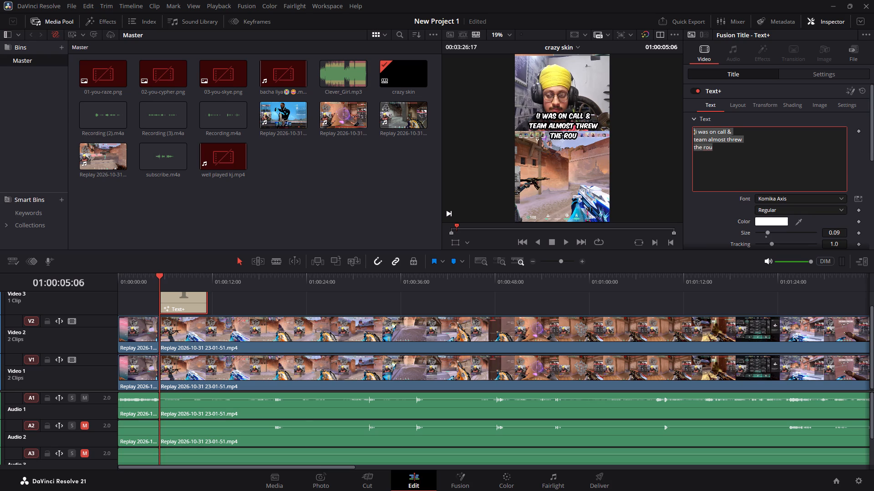
{"action": "key", "text": "ctrl+Right"}
{"action": "key", "text": "Down"}
{"action": "key", "text": "Down"}
{"action": "key", "text": "Down"}
{"action": "key", "text": "Right"}
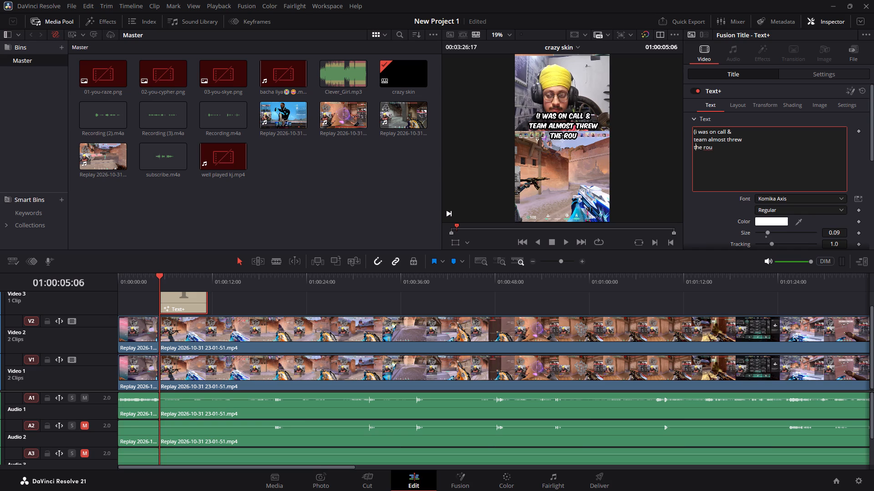
{"action": "key", "text": "Right"}
{"action": "key", "text": "Right"}
{"action": "key", "text": "Right"}
{"action": "key", "text": "Right"}
{"action": "key", "text": "Right"}
{"action": "key", "text": "ctrl+shift+Left"}
{"action": "key", "text": "ctrl+shift+Left"}
{"action": "key", "text": "ctrl+shift+Left"}
{"action": "key", "text": "ctrl+shift+Left"}
{"action": "key", "text": "ctrl+shift+Left"}
{"action": "key", "text": "ctrl+shift+Left"}
{"action": "key", "text": "ctrl+shift+Left"}
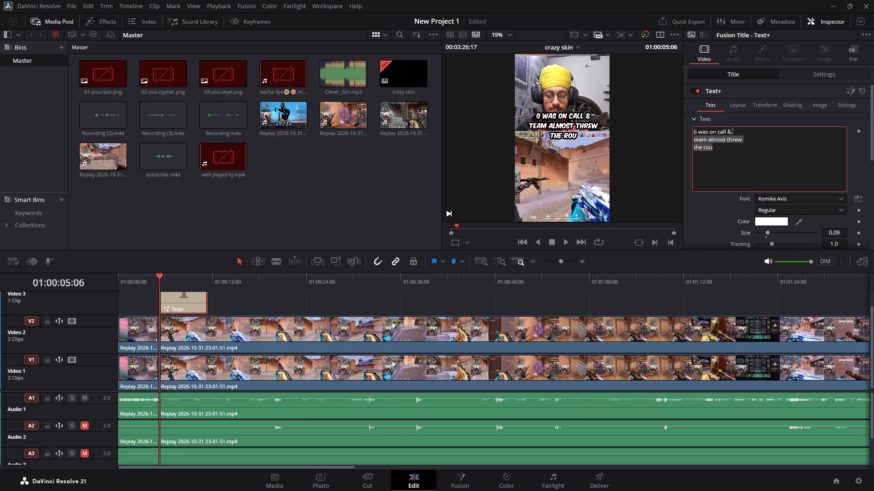
{"action": "key", "text": "BackSpace"}
{"action": "key", "text": "BackSpace"}
{"action": "key", "text": "BackSpace"}
{"action": "key", "text": "shift+parenright"}
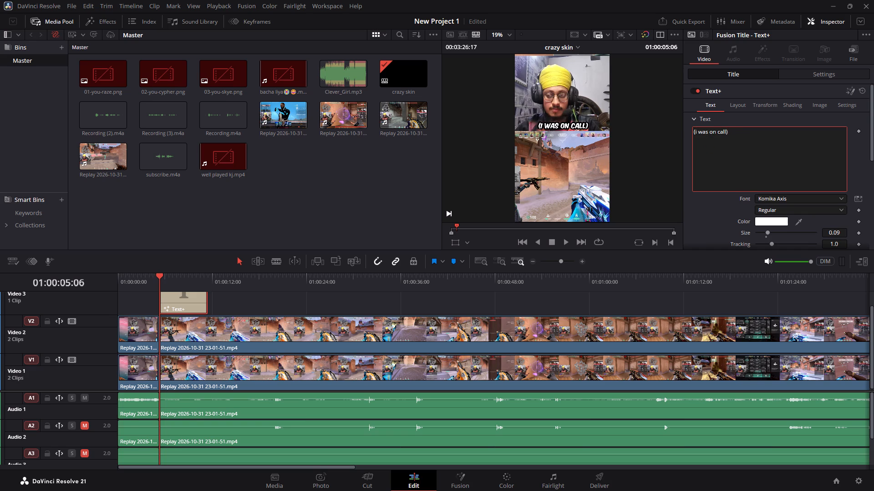
Play back the title from its start at 01:00:05:06 to check it against the gameplay.
{"action": "left_click", "coordinate": [170, 286]}
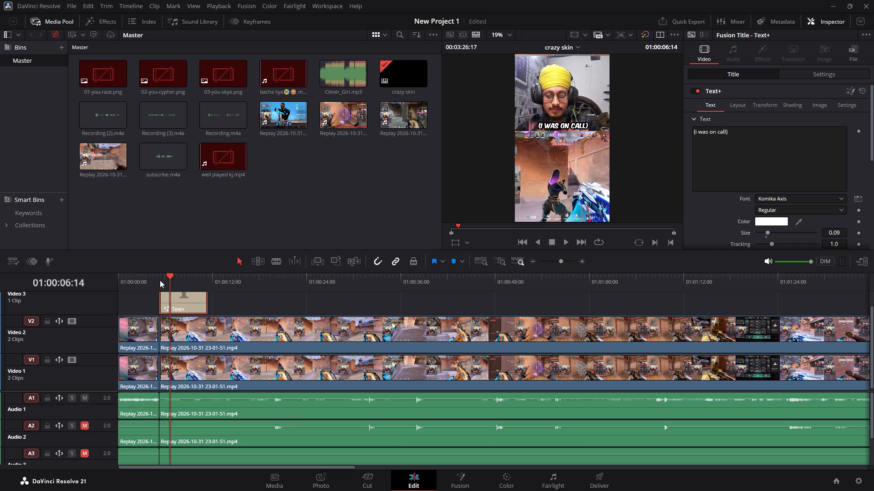
{"action": "left_click", "coordinate": [160, 280]}
{"action": "key", "text": "space"}
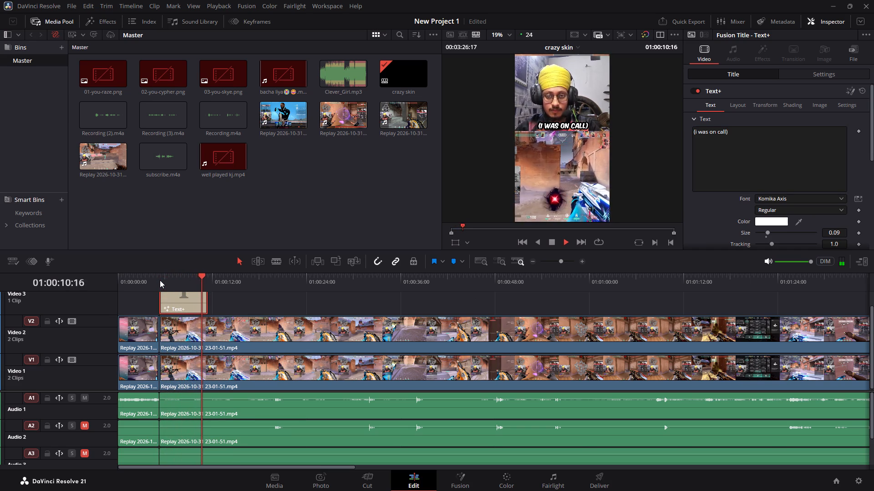
{"action": "key", "text": "space"}
Extend the Text+ title backward from its start to about 15 seconds long and align its start at 01:00:05:06.
{"action": "left_click_drag", "start_coordinate": [172, 305], "coordinate": [218, 304]}
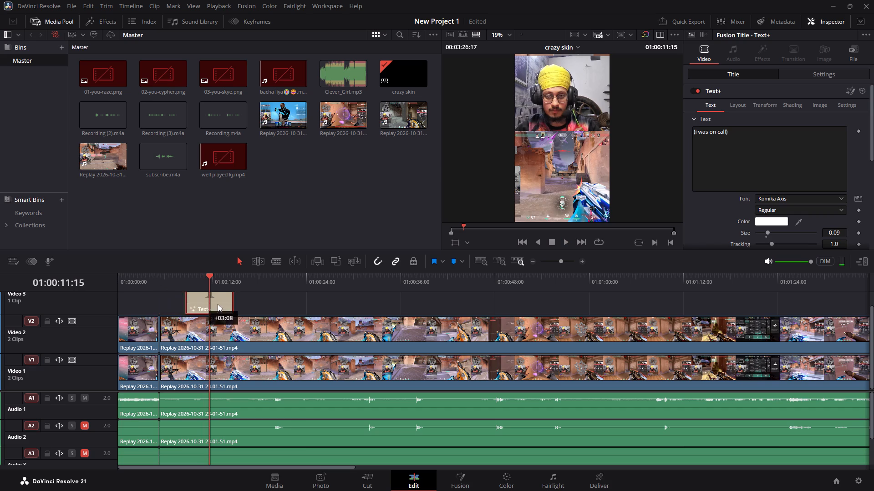
{"action": "left_click_drag", "start_coordinate": [218, 304], "coordinate": [244, 306]}
{"action": "left_click_drag", "start_coordinate": [231, 301], "coordinate": [157, 308]}
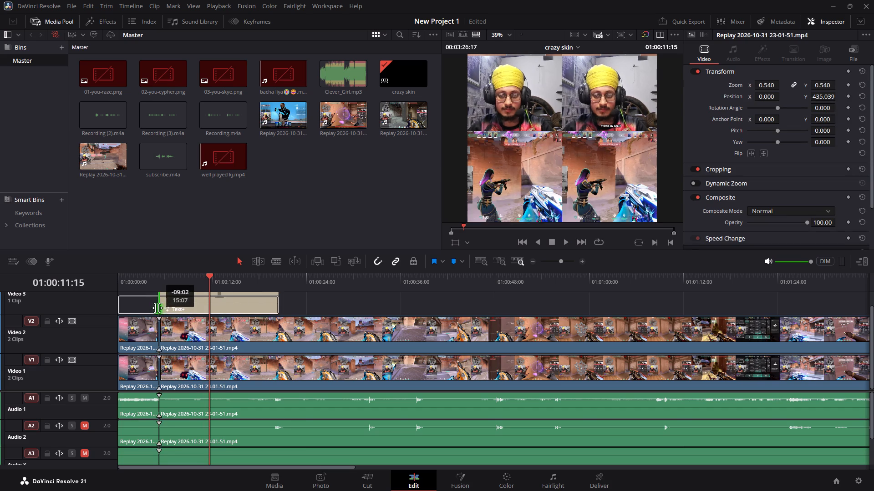
{"action": "left_click_drag", "start_coordinate": [157, 308], "coordinate": [156, 309]}
{"action": "left_click_drag", "start_coordinate": [187, 306], "coordinate": [183, 306]}
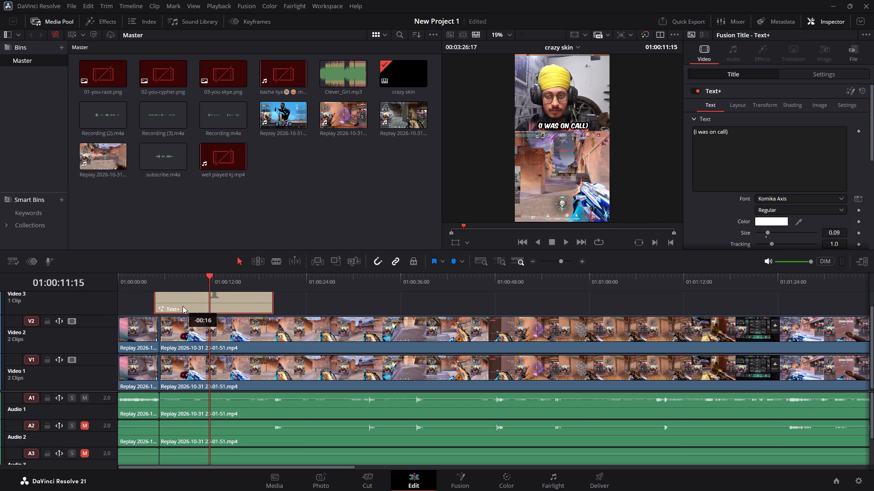
{"action": "left_click_drag", "start_coordinate": [183, 306], "coordinate": [195, 306]}
{"action": "left_click_drag", "start_coordinate": [192, 305], "coordinate": [185, 306]}
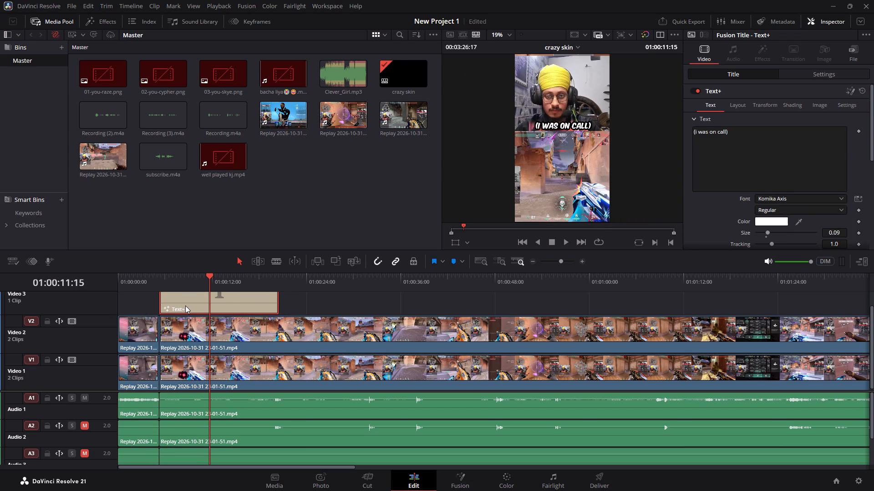
Play the lengthened title from 01:00:05:06 in short bursts to find where its text animation begins.
{"action": "left_click", "coordinate": [161, 280]}
{"action": "key", "text": "space"}
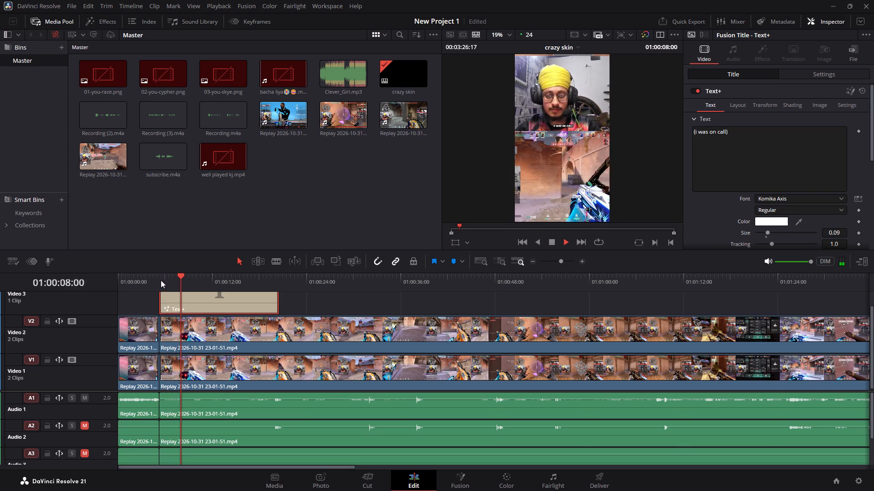
{"action": "key", "text": "space"}
{"action": "key", "text": "space"}
{"action": "key", "text": "space"}
{"action": "key", "text": "space"}
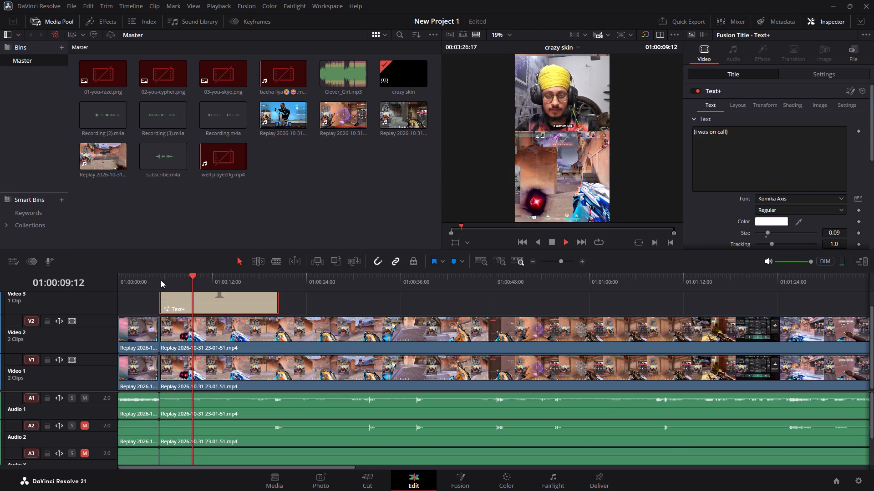
{"action": "key", "text": "space"}
{"action": "key", "text": "space"}
{"action": "key", "text": "space"}
{"action": "key", "text": "space"}
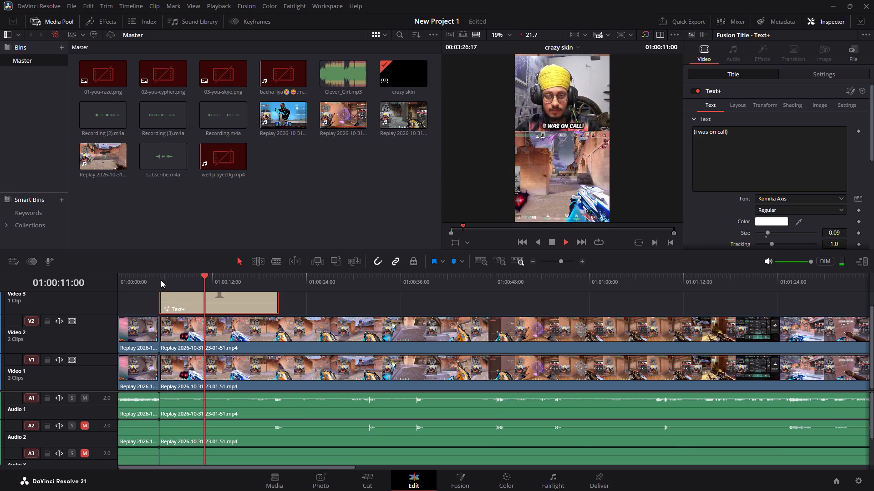
{"action": "key", "text": "space"}
Trim the title's start to the playhead at 01:00:10:21 and move the title back to start at 01:00:05:06.
{"action": "left_click", "coordinate": [203, 279]}
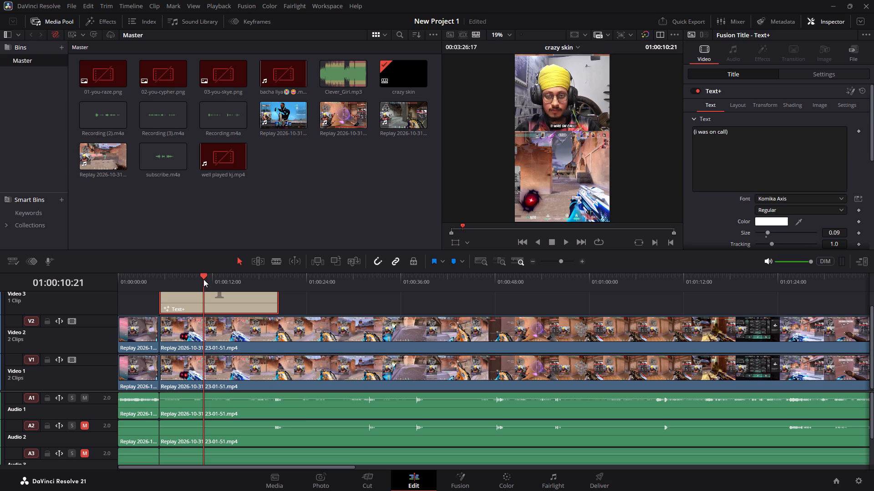
{"action": "left_click_drag", "start_coordinate": [158, 303], "coordinate": [197, 303]}
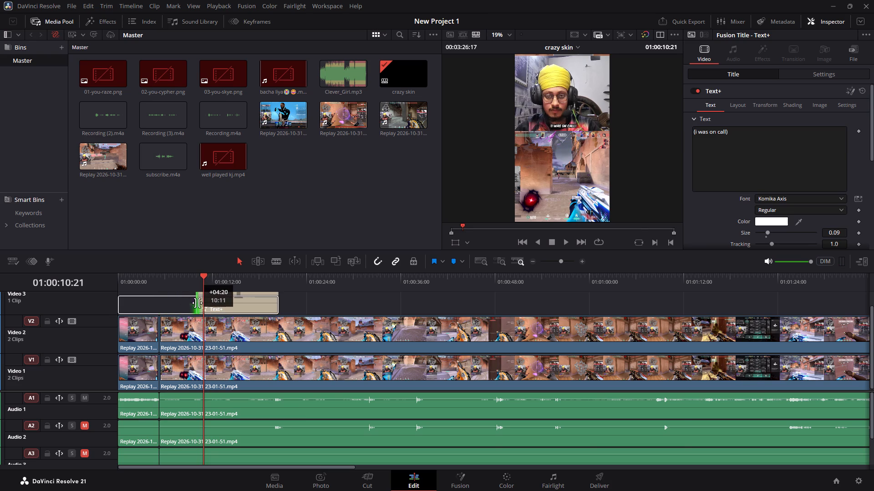
{"action": "left_click_drag", "start_coordinate": [197, 303], "coordinate": [200, 302]}
{"action": "left_click_drag", "start_coordinate": [210, 302], "coordinate": [167, 310]}
Play from the title's start to 01:00:07:06 and trim the title's end to the playhead, about 2 seconds long.
{"action": "left_click", "coordinate": [160, 282]}
{"action": "key", "text": "space"}
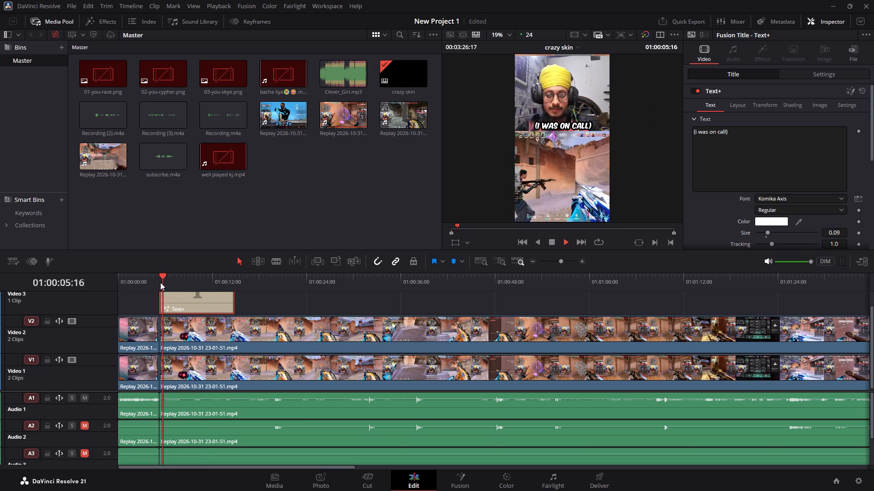
{"action": "key", "text": "space"}
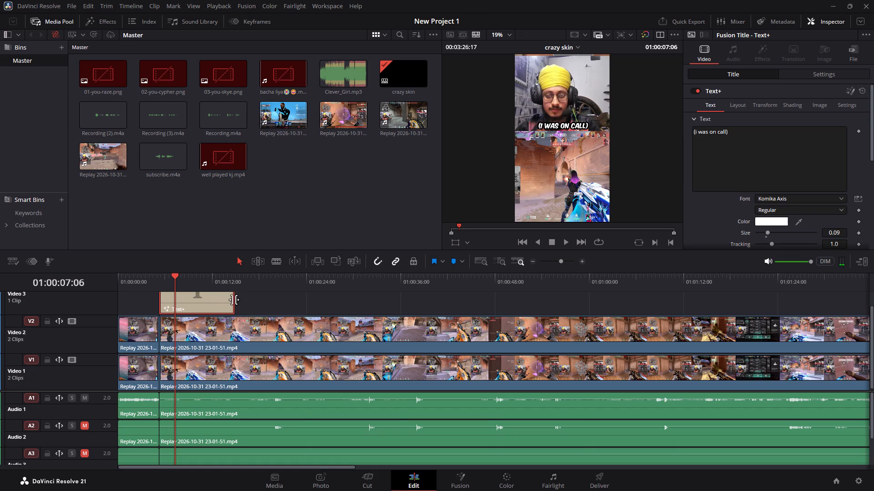
{"action": "left_click_drag", "start_coordinate": [234, 300], "coordinate": [179, 302]}
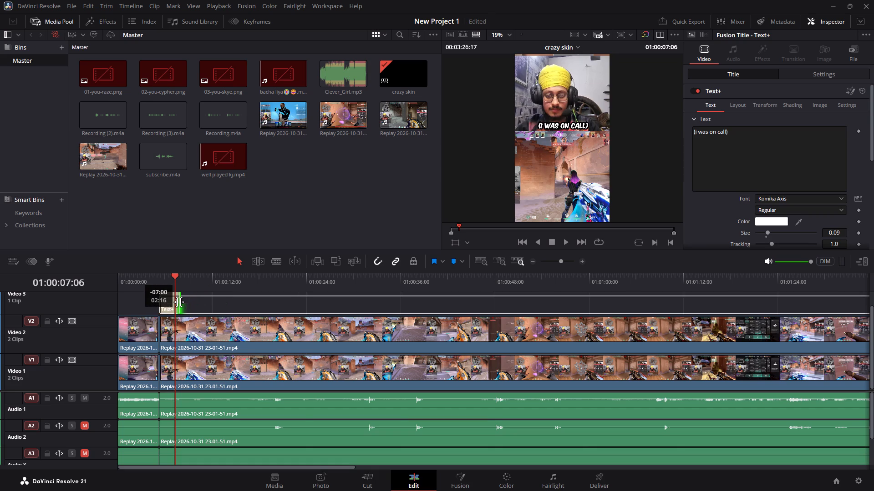
{"action": "left_click_drag", "start_coordinate": [179, 302], "coordinate": [175, 302]}
Preview the shortened title from 01:00:05:06 to check its animation and timing.
{"action": "left_click", "coordinate": [164, 285]}
{"action": "key", "text": "space"}
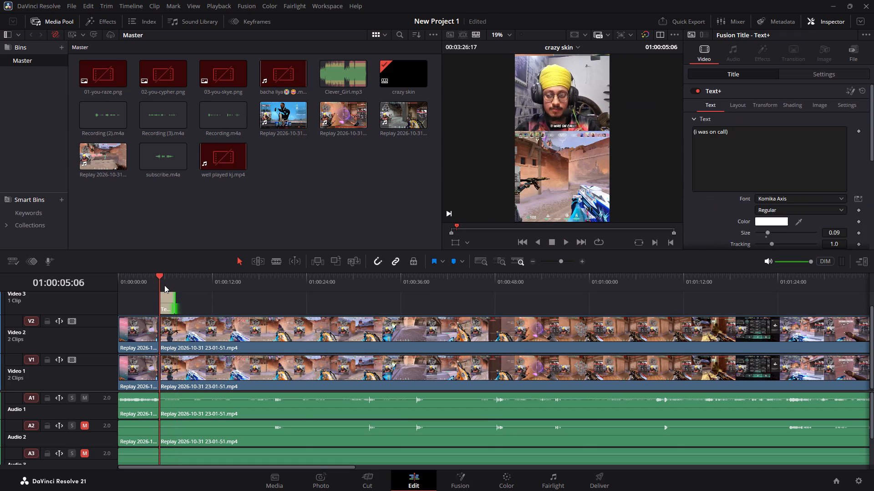
{"action": "key", "text": "space"}
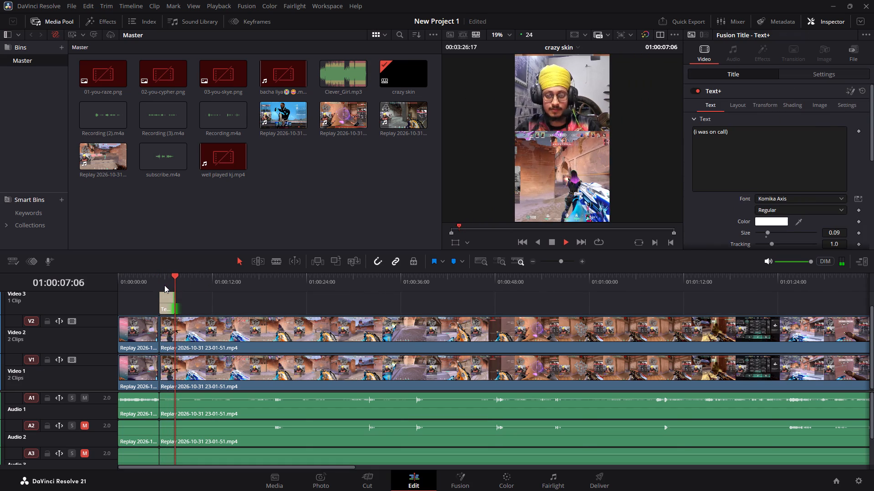
{"action": "left_click", "coordinate": [164, 285]}
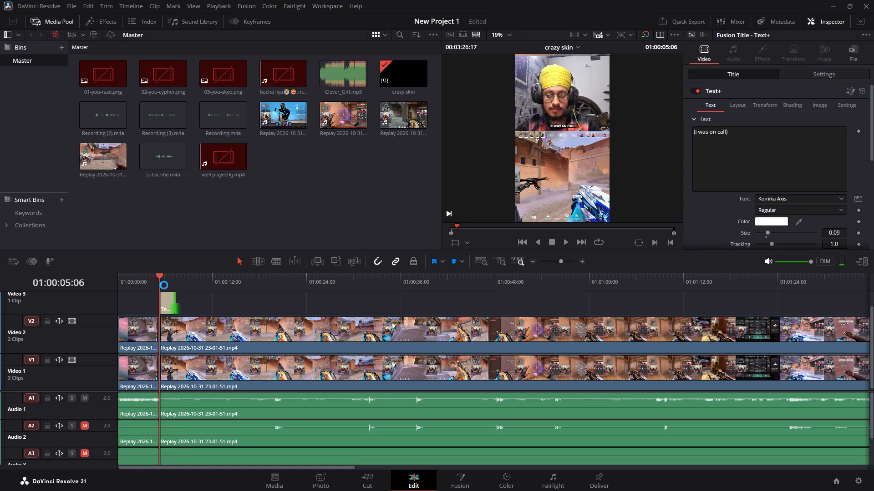
Duplicate the short Text+ title on Video 3 and place the copy directly after it, starting at 01:00:07:06.
{"action": "left_click", "coordinate": [172, 282]}
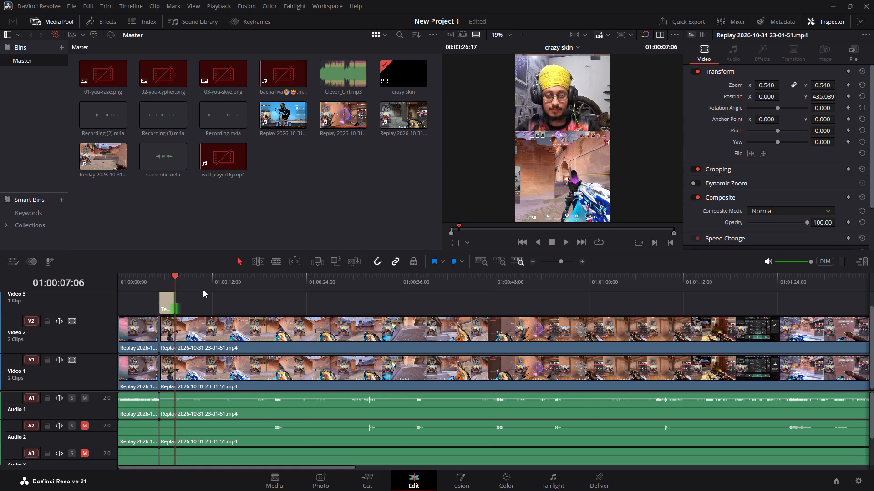
{"action": "left_click", "coordinate": [169, 297]}
{"action": "left_click_drag", "start_coordinate": [169, 297], "coordinate": [201, 300], "text": "alt"}
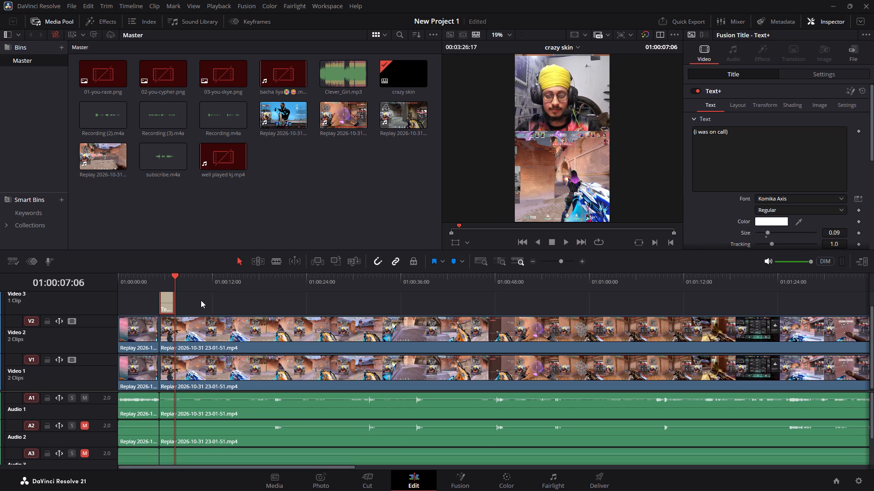
{"action": "left_click_drag", "start_coordinate": [201, 300], "coordinate": [169, 303], "text": "alt"}
{"action": "left_click_drag", "start_coordinate": [168, 301], "coordinate": [200, 301], "text": "alt"}
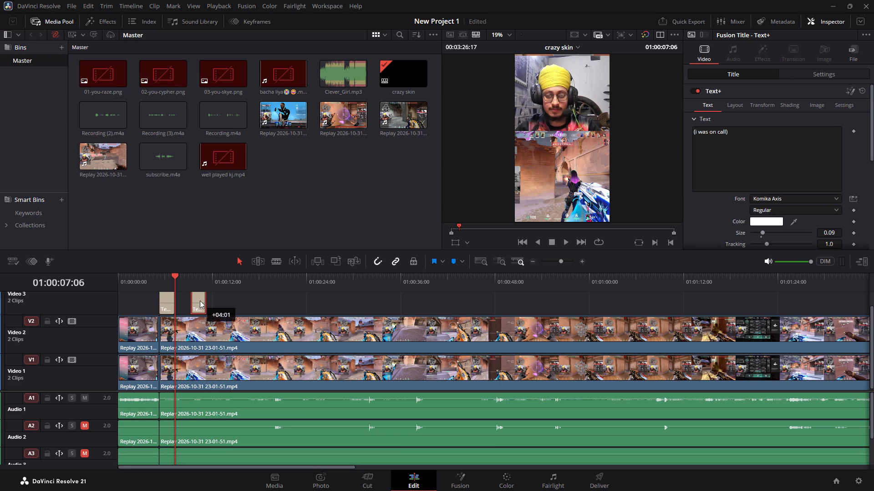
{"action": "left_click_drag", "start_coordinate": [200, 301], "coordinate": [184, 301], "text": "alt"}
Change the text of the second Text+ title on Video 3 to "(& muted)".
{"action": "left_click", "coordinate": [186, 301]}
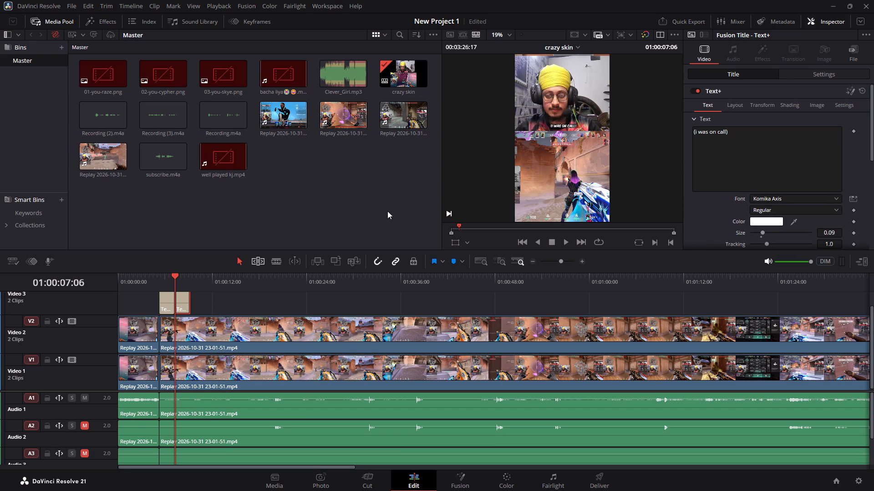
{"action": "left_click_drag", "start_coordinate": [757, 162], "coordinate": [739, 150]}
{"action": "key", "text": "Left"}
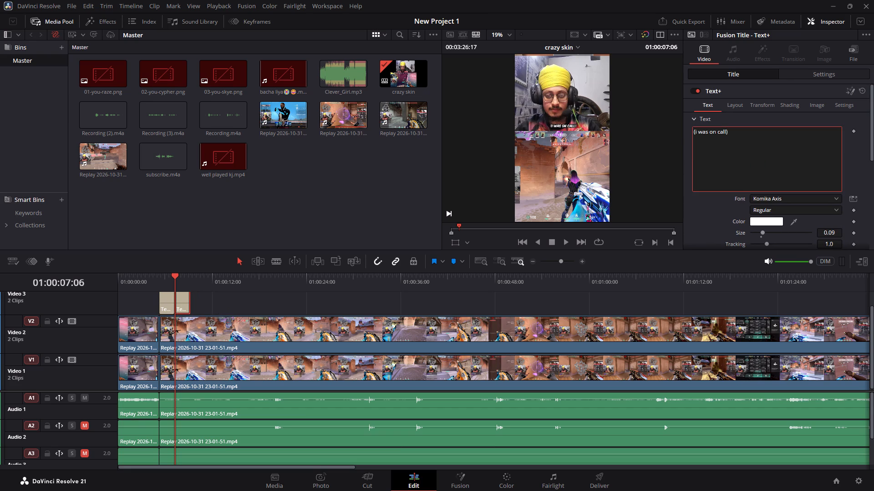
{"action": "key", "text": "ctrl+shift+Left"}
{"action": "key", "text": "ctrl+shift+Left"}
{"action": "key", "text": "ctrl+shift+Left"}
{"action": "key", "text": "ctrl+shift+Left"}
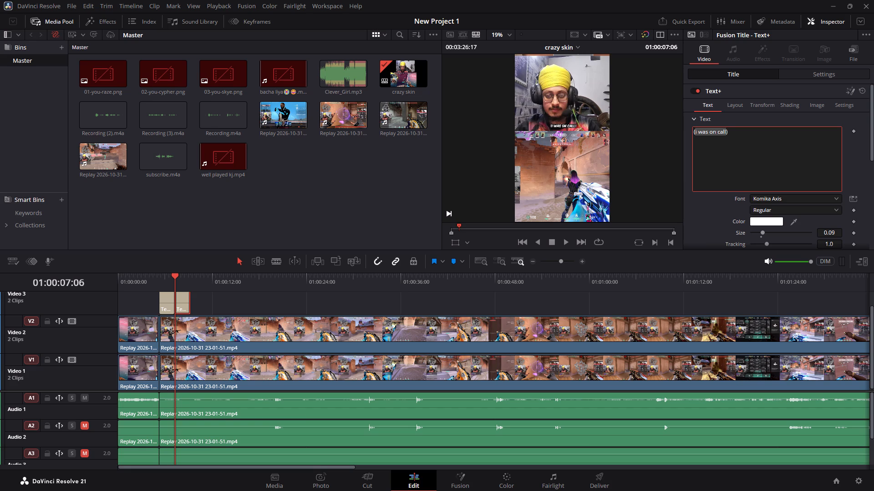
{"action": "key", "text": "shift+percent"}
{"action": "key", "text": "BackSpace"}
{"action": "key", "text": "shift+ampersand"}
{"action": "type", "text": "muted"}
{"action": "key", "text": "ctrl+Left"}
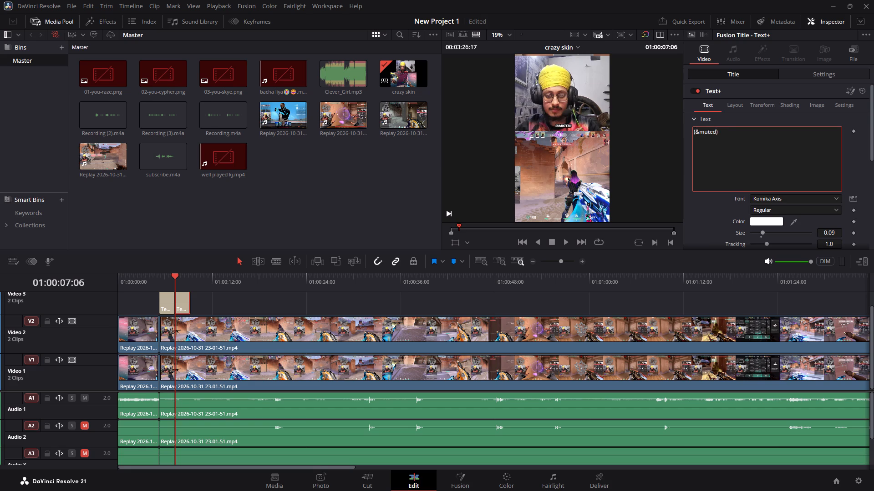
{"action": "key", "text": "space"}
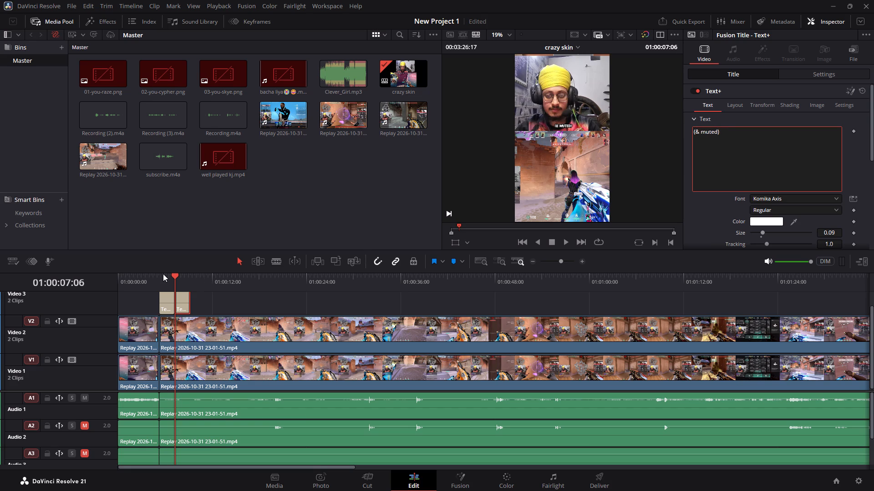
Play through the first two titles and replace the ampersand in the second so it reads "(and muted)".
{"action": "left_click", "coordinate": [157, 278]}
{"action": "key", "text": "space"}
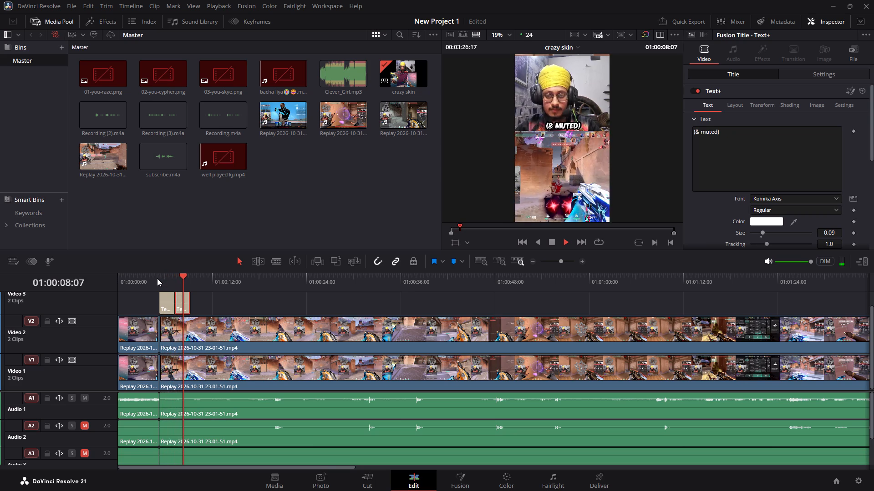
{"action": "key", "text": "space"}
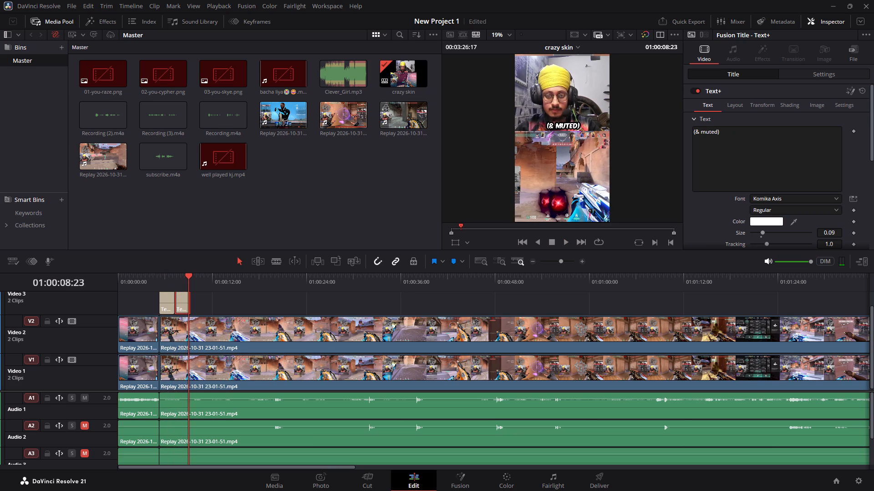
{"action": "left_click", "coordinate": [701, 133]}
{"action": "key", "text": "Left"}
{"action": "key", "text": "BackSpace"}
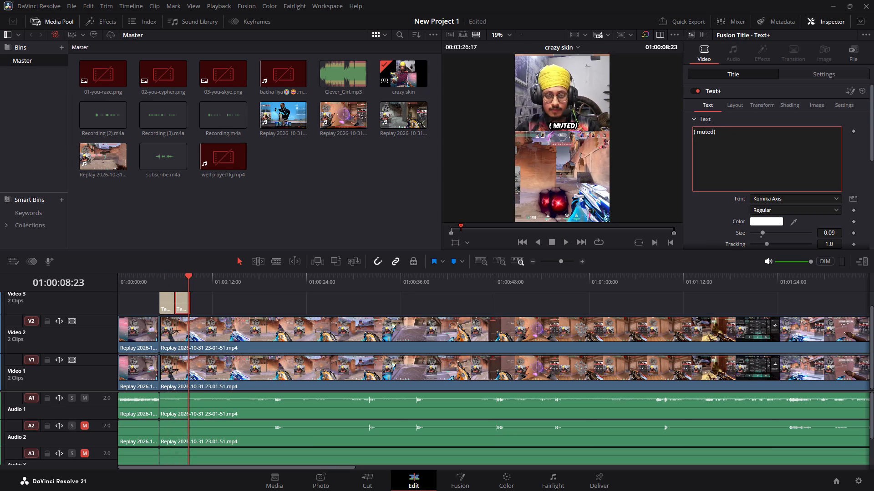
{"action": "type", "text": "and"}
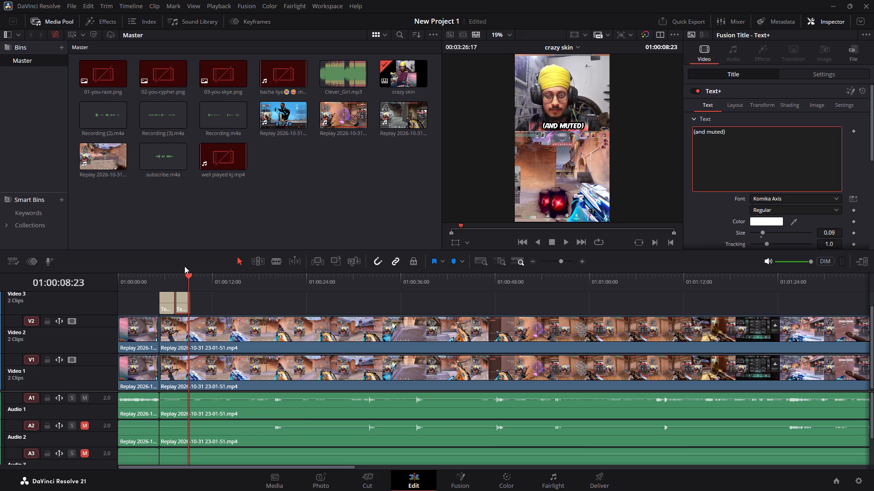
Play the edit on to 01:00:16:03 and paste a copy of the "(and muted)" title there on Video 3.
{"action": "left_click", "coordinate": [161, 279]}
{"action": "key", "text": "space"}
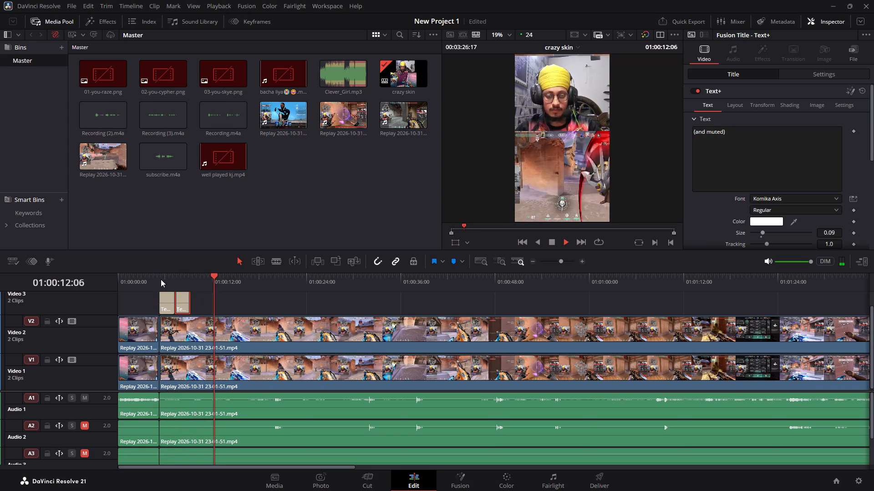
{"action": "key", "text": "space"}
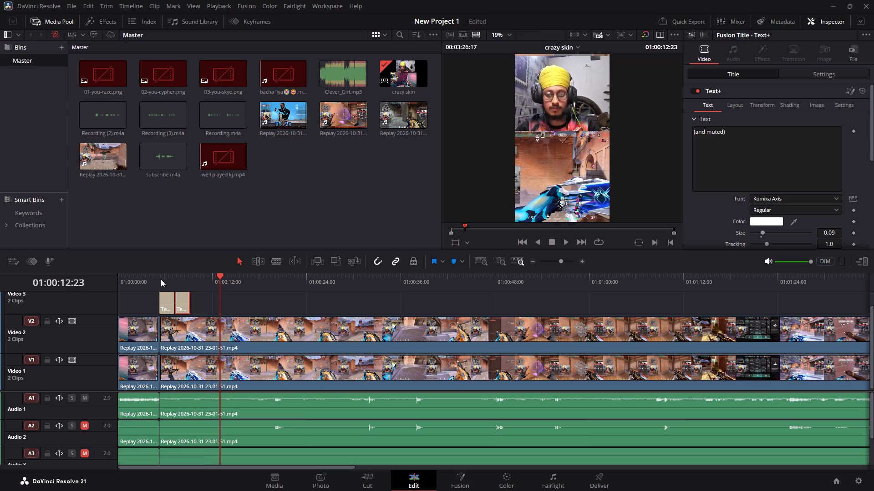
{"action": "key", "text": "space"}
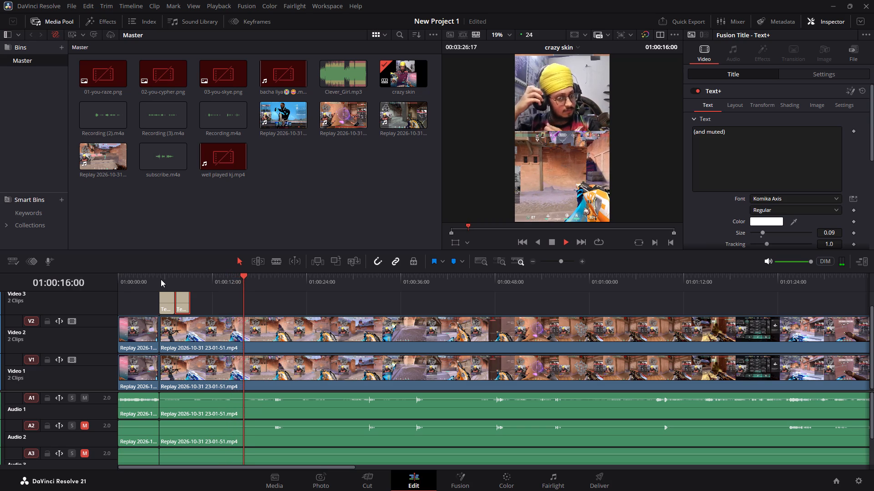
{"action": "key", "text": "space"}
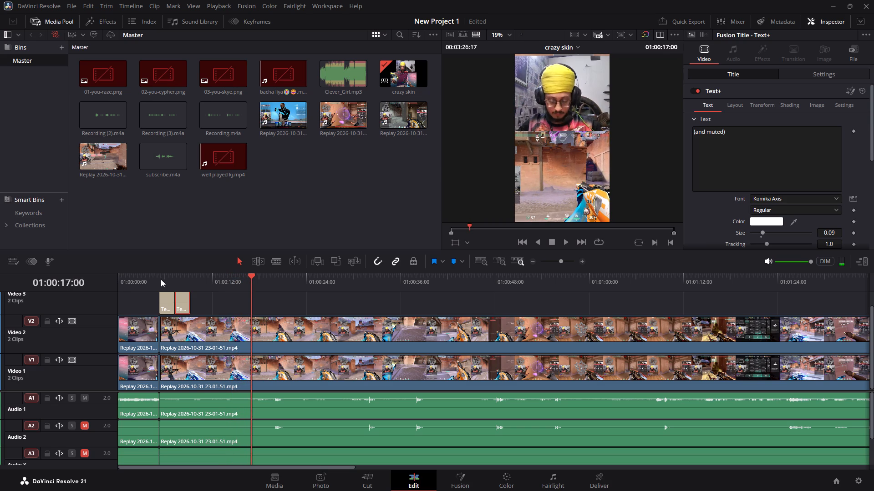
{"action": "left_click", "coordinate": [244, 281]}
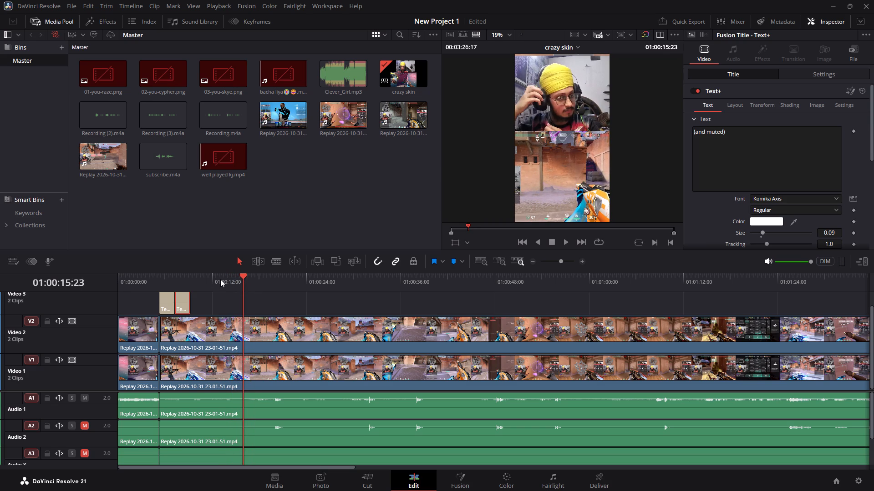
{"action": "left_click", "coordinate": [235, 279]}
{"action": "key", "text": "space"}
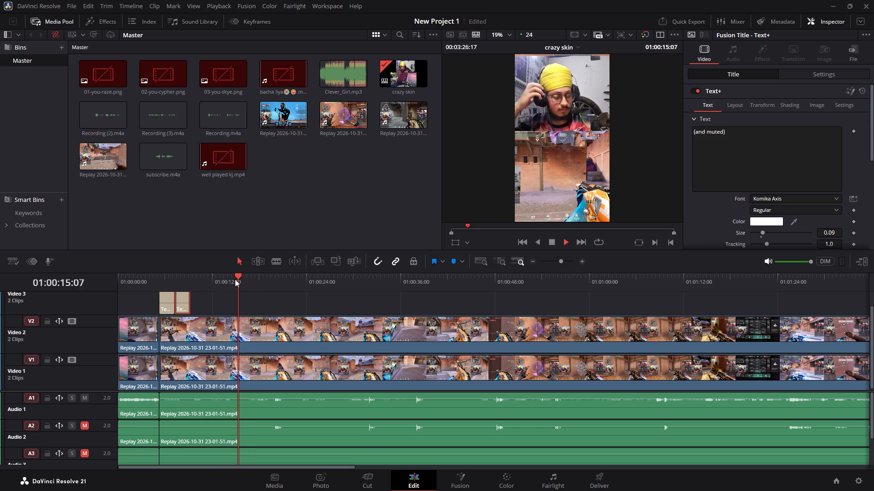
{"action": "key", "text": "space"}
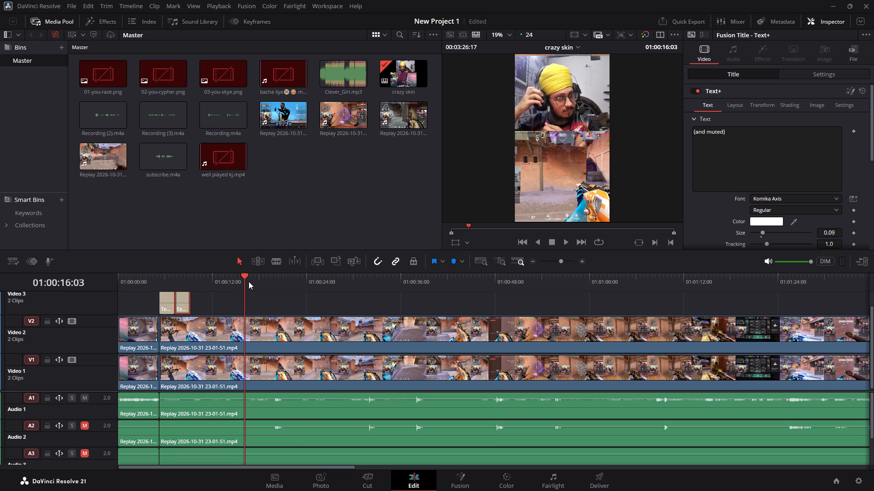
{"action": "key", "text": "ctrl+c"}
{"action": "key", "text": "ctrl+v"}
Change the pasted title's text to two lines: "(cut the call" and "& came back)".
{"action": "left_click", "coordinate": [252, 298]}
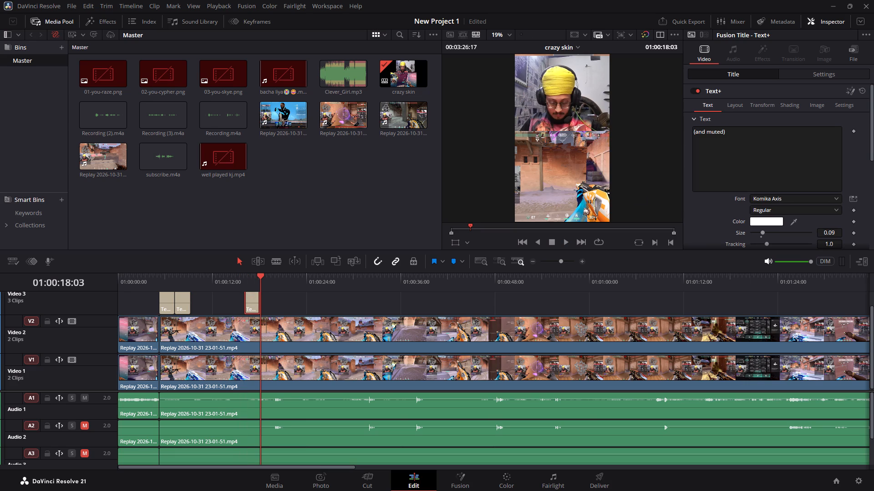
{"action": "left_click", "coordinate": [721, 137]}
{"action": "key", "text": "Left"}
{"action": "key", "text": "ctrl+shift+Left"}
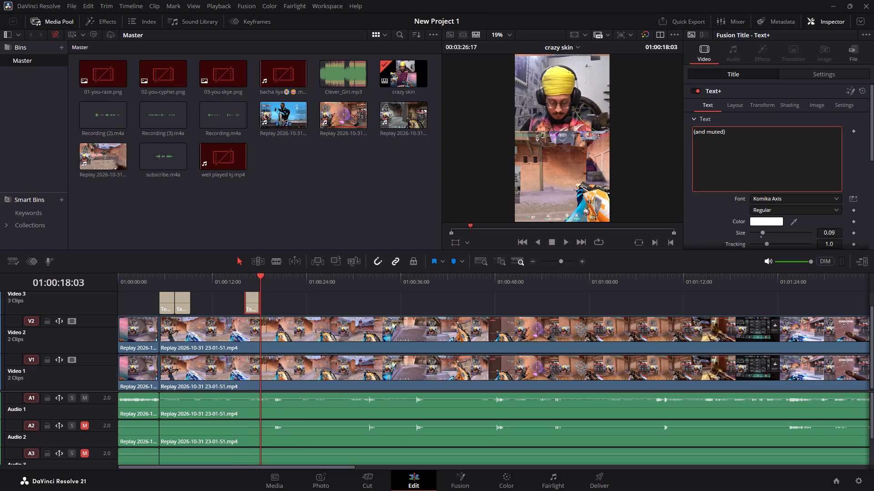
{"action": "key", "text": "ctrl+shift+Left"}
{"action": "type", "text": "cut the call"}
{"action": "key", "text": "Return"}
{"action": "type", "text": "& came back"}
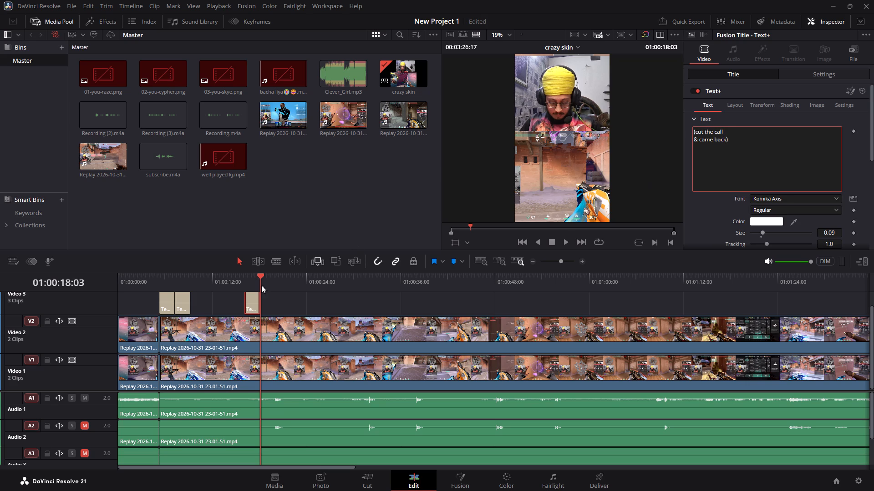
Find the moment the call ends, move the "(cut the call & came back)" title to start at 01:00:19:19, and preview it.
{"action": "left_click", "coordinate": [244, 289]}
{"action": "key", "text": "space"}
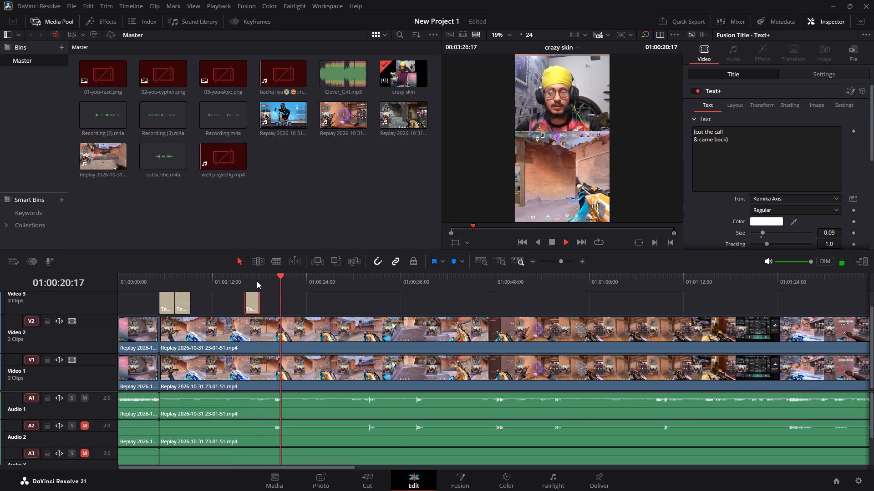
{"action": "key", "text": "space"}
{"action": "left_click", "coordinate": [264, 281]}
{"action": "key", "text": "space"}
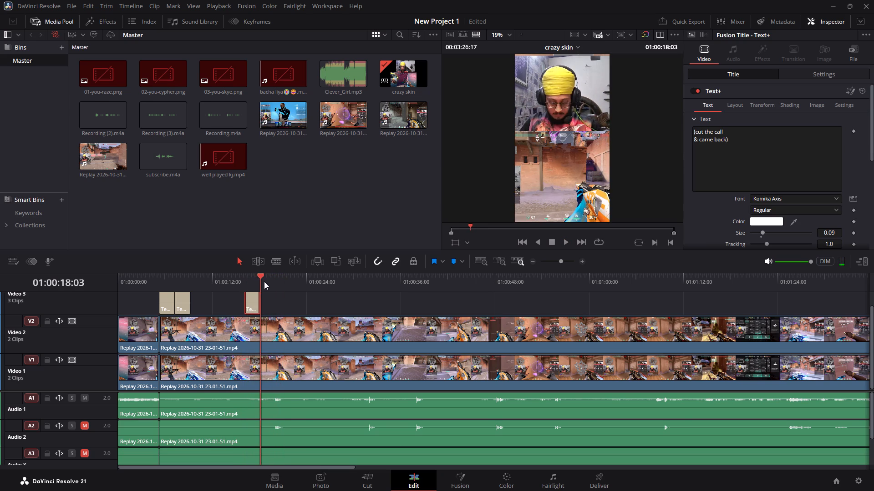
{"action": "key", "text": "space"}
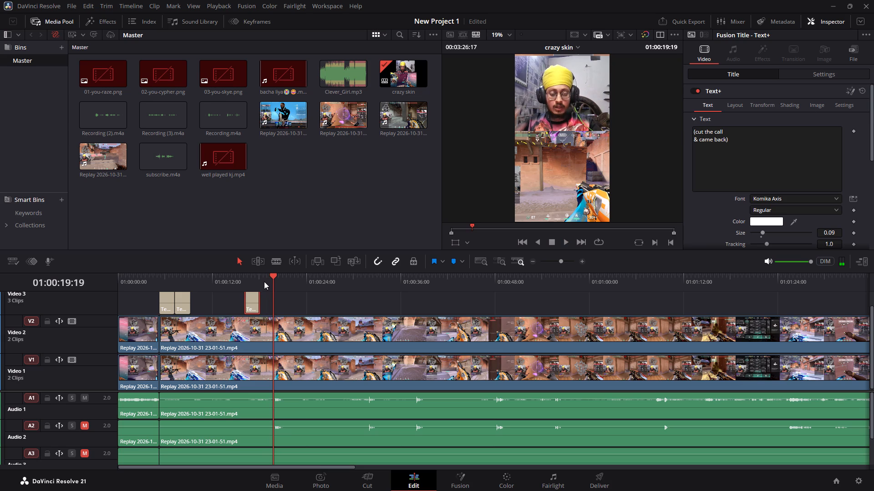
{"action": "left_click_drag", "start_coordinate": [251, 301], "coordinate": [276, 304]}
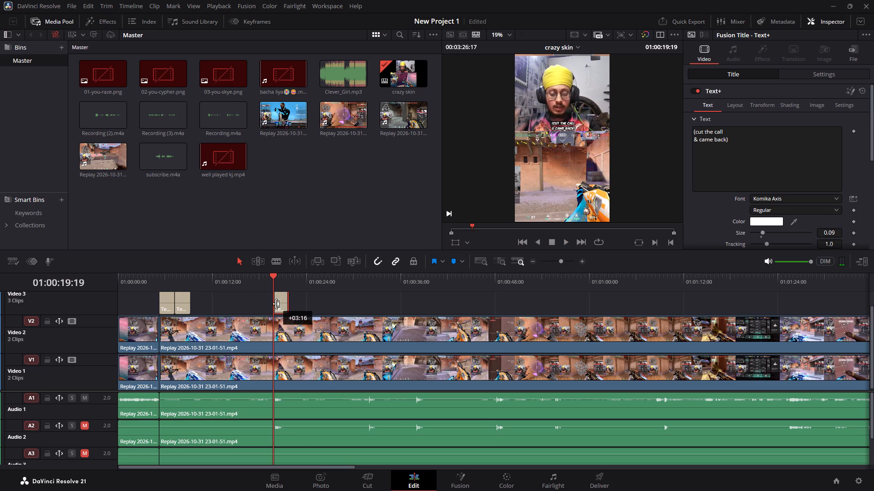
{"action": "key", "text": "space"}
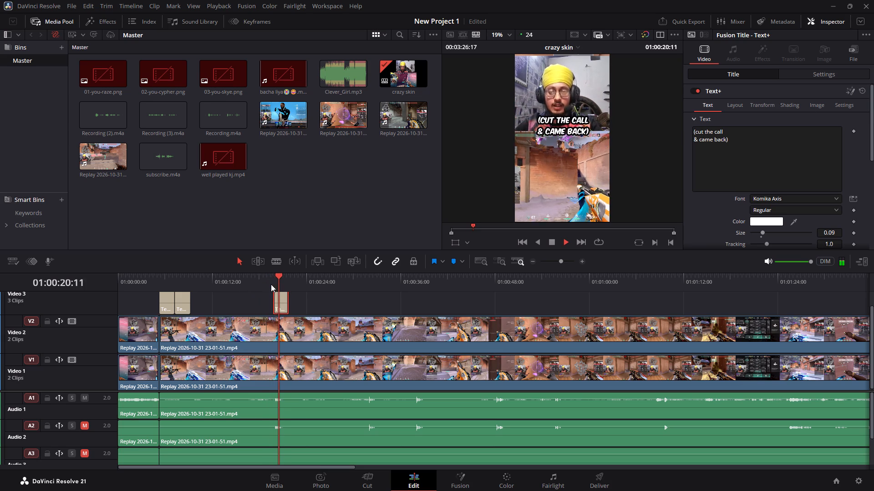
{"action": "key", "text": "space"}
Split the gameplay clips at 01:00:14:17 and 01:00:19:19 and ripple delete the section between the cuts on all tracks.
{"action": "left_click", "coordinate": [190, 283]}
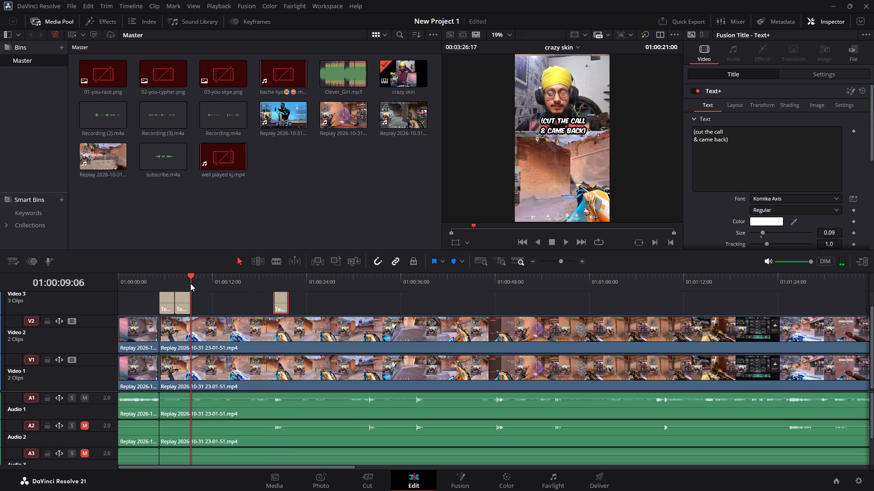
{"action": "key", "text": "space"}
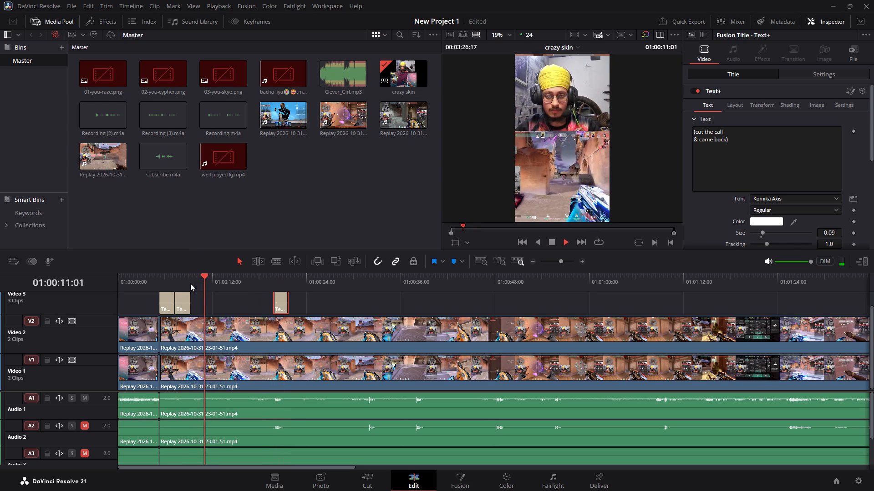
{"action": "key", "text": "space"}
{"action": "key", "text": "space"}
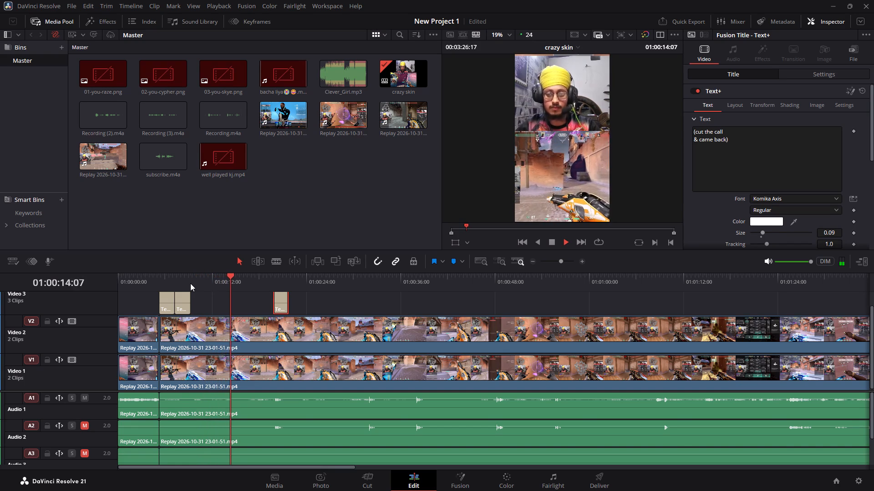
{"action": "key", "text": "space"}
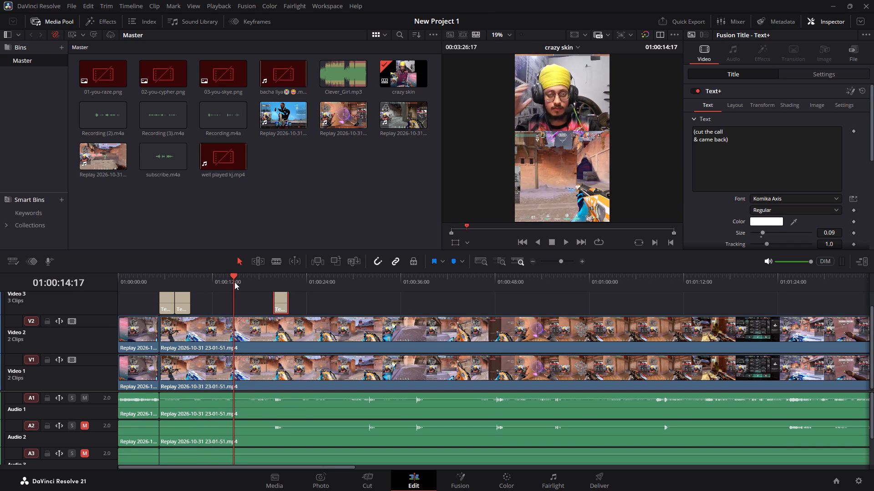
{"action": "key", "text": "ctrl+b"}
{"action": "key", "text": "space"}
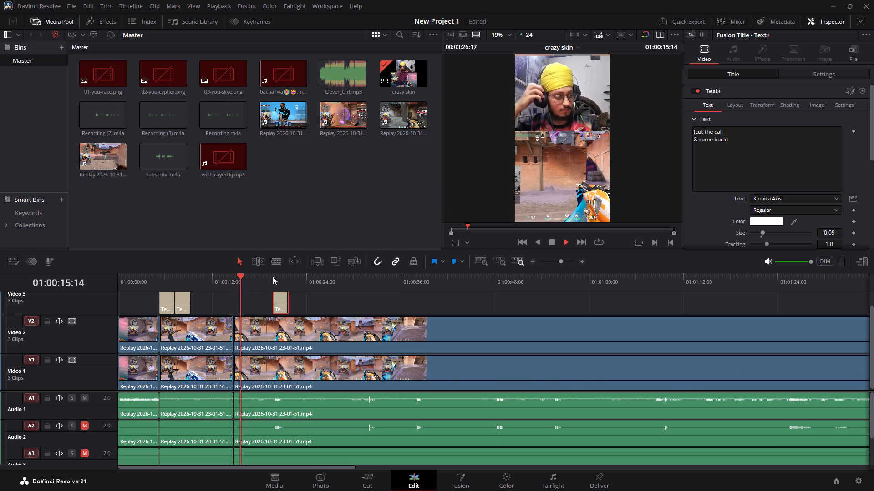
{"action": "key", "text": "space"}
{"action": "double_click", "coordinate": [273, 276]}
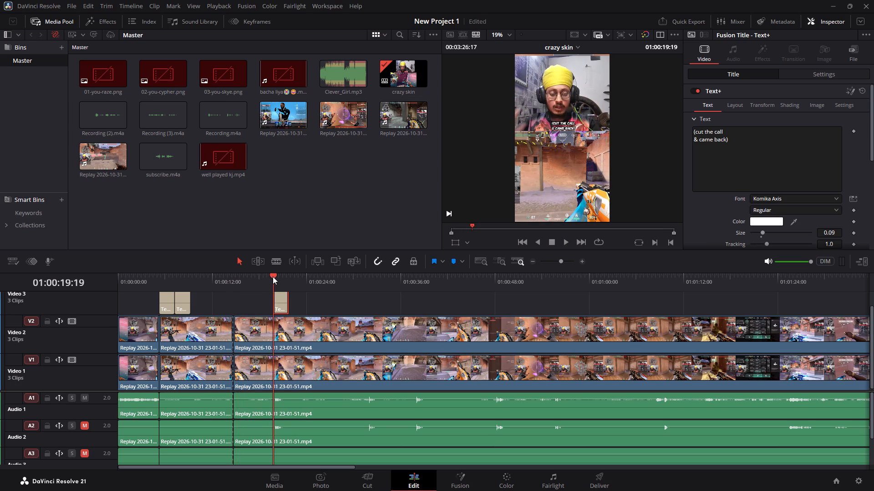
{"action": "key", "text": "ctrl+b"}
{"action": "left_click", "coordinate": [258, 350]}
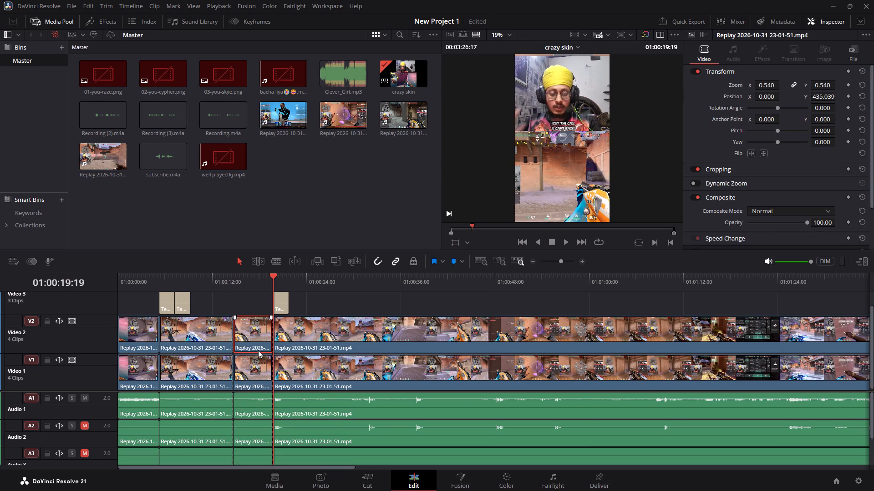
{"action": "key", "text": "Delete"}
Play the edit from just before the first title past the new cut to check the titles and the following gameplay.
{"action": "left_click", "coordinate": [155, 275]}
{"action": "key", "text": "space"}
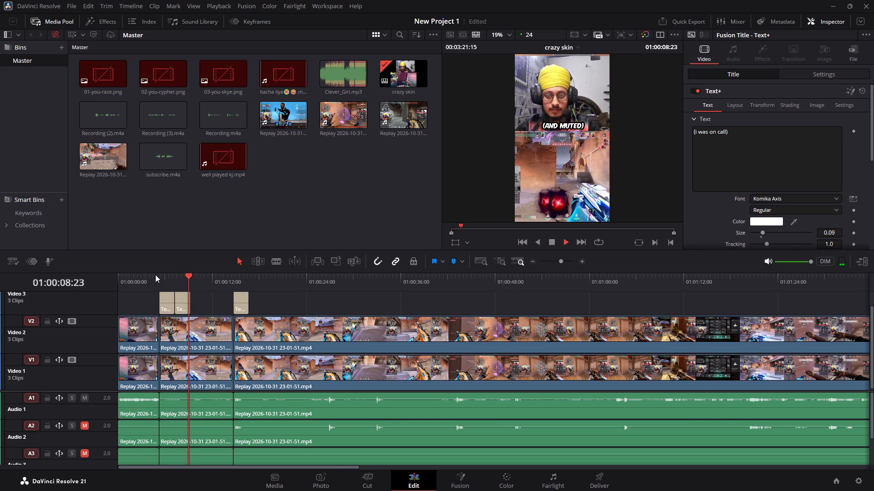
{"action": "key", "text": "space"}
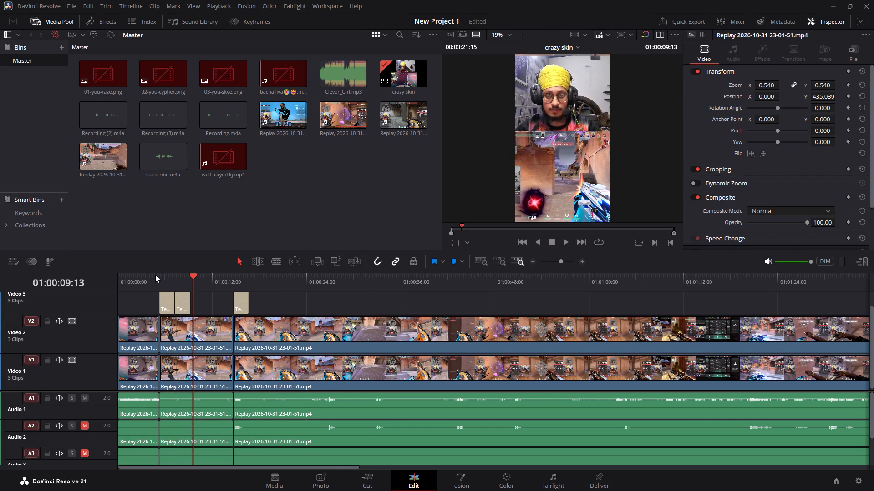
{"action": "key", "text": "space"}
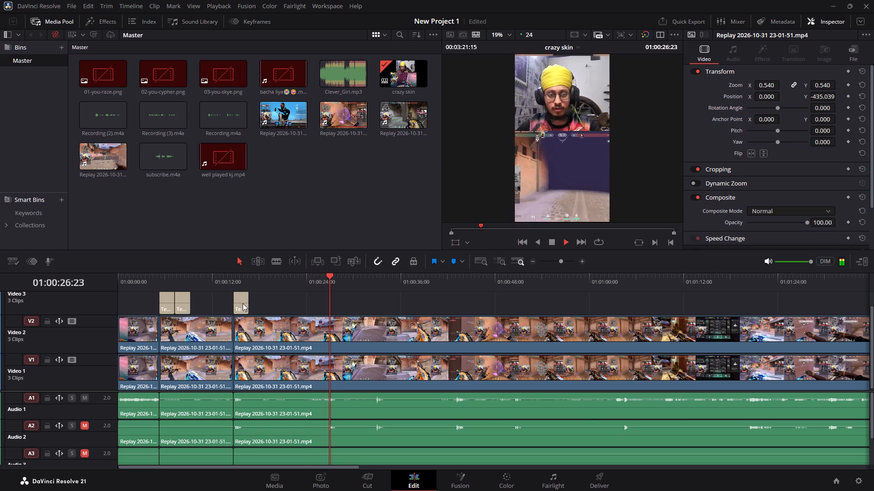
{"action": "left_click", "coordinate": [290, 285]}
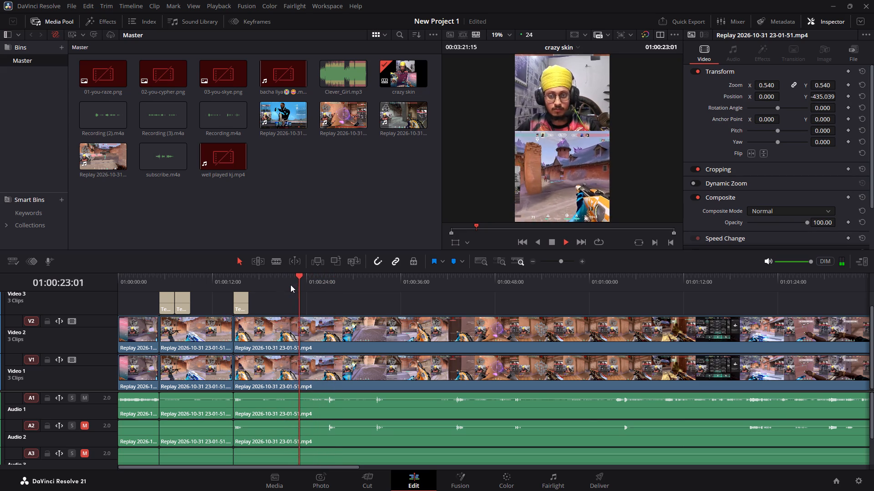
{"action": "key", "text": "space"}
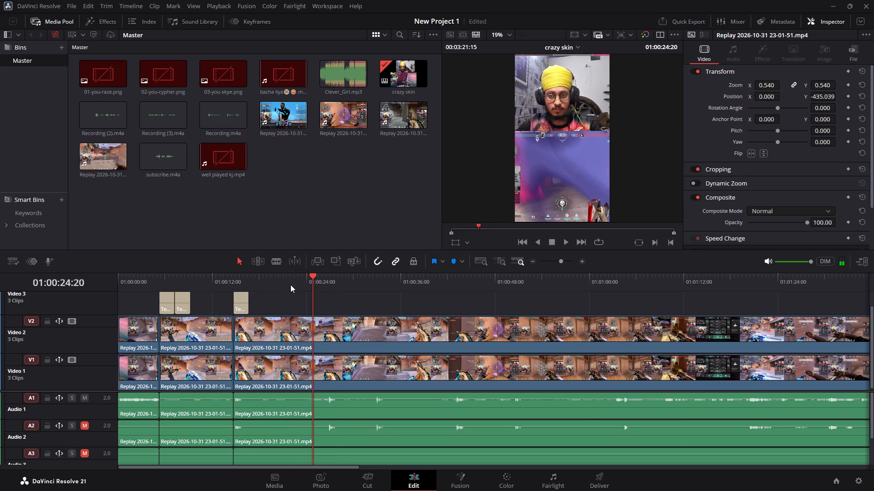
{"action": "left_click", "coordinate": [261, 282]}
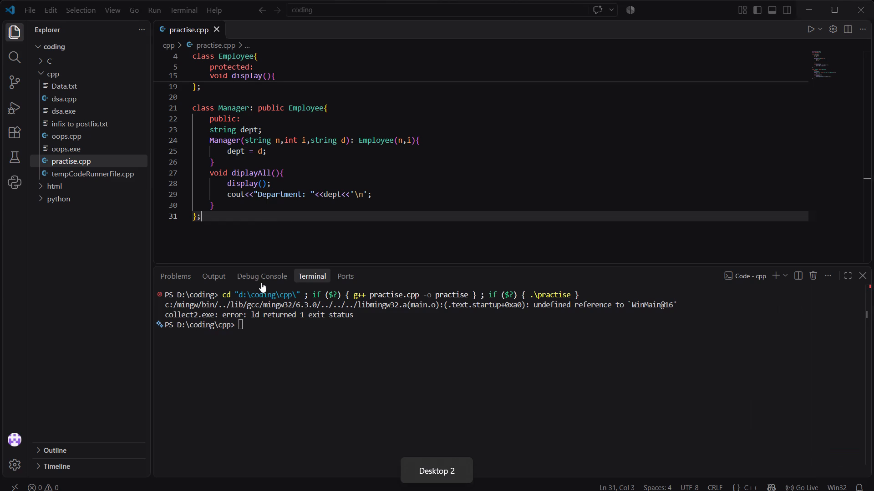
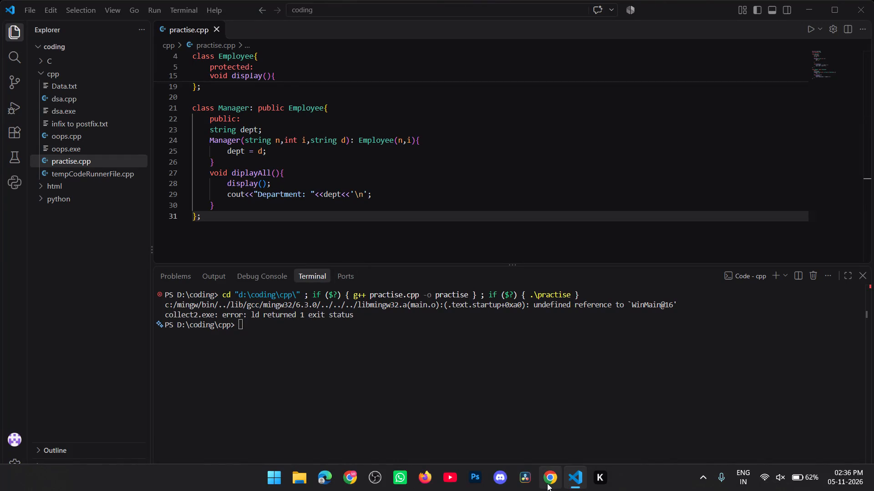
Switch to Chrome, search for "real bad man karan aujla lyrics", and open the romanized Genius lyrics at the chorus.
{"action": "left_click", "coordinate": [547, 483]}
{"action": "left_click", "coordinate": [266, 220]}
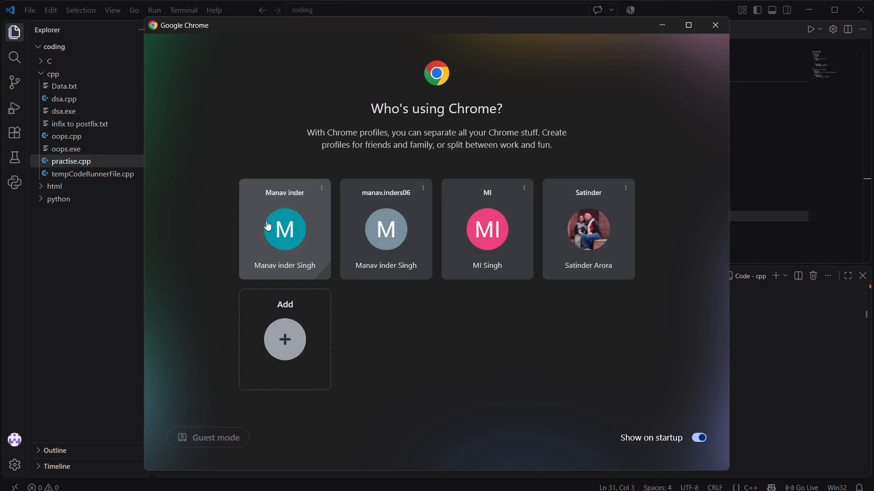
{"action": "type", "text": "rea"}
{"action": "key", "text": "Return"}
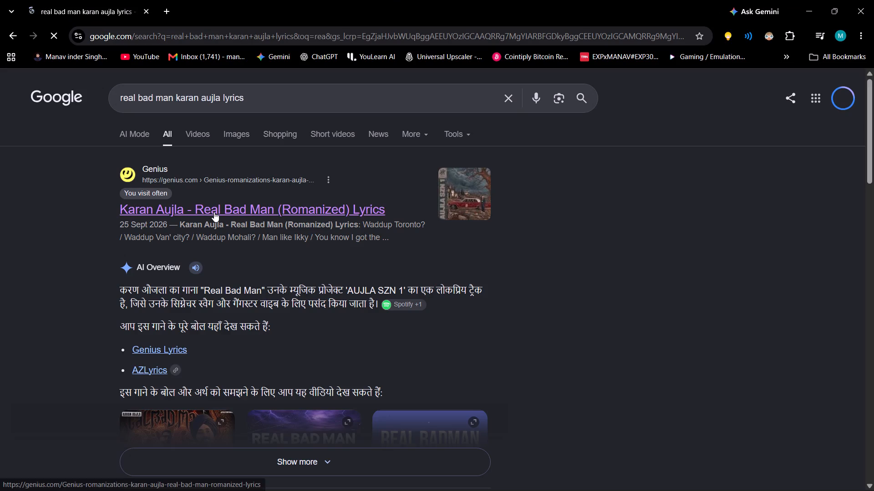
{"action": "left_click", "coordinate": [214, 212]}
{"action": "left_click", "coordinate": [214, 212]}
{"action": "scroll", "coordinate": [214, 212], "scroll_direction": "down", "scroll_amount": 1}
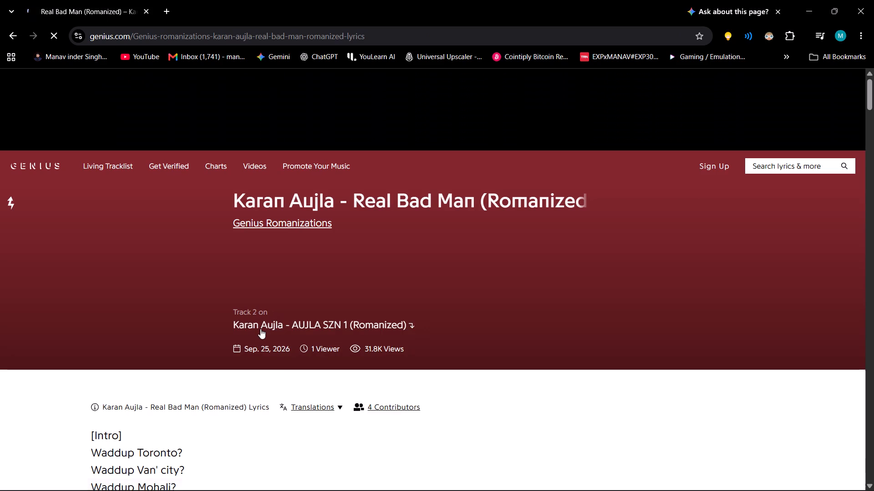
{"action": "scroll", "coordinate": [260, 329], "scroll_direction": "down", "scroll_amount": 4}
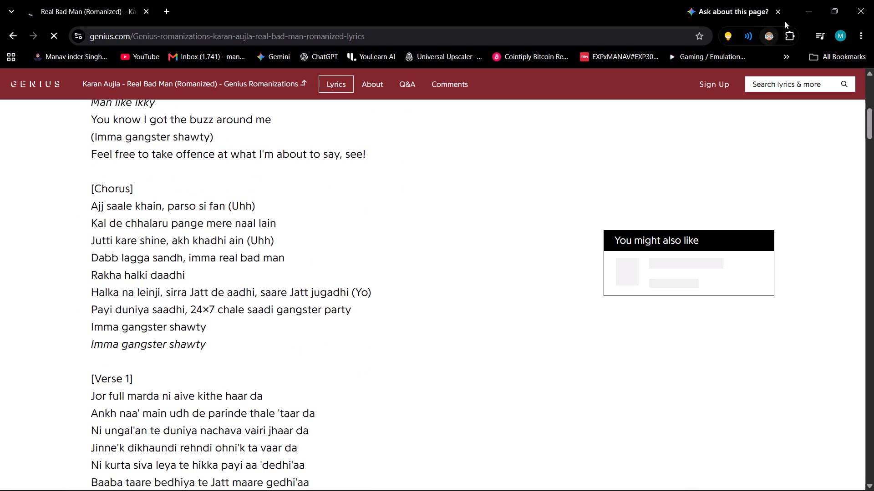
Turn on Dark Reader for the Genius lyrics page.
{"action": "left_click", "coordinate": [774, 39]}
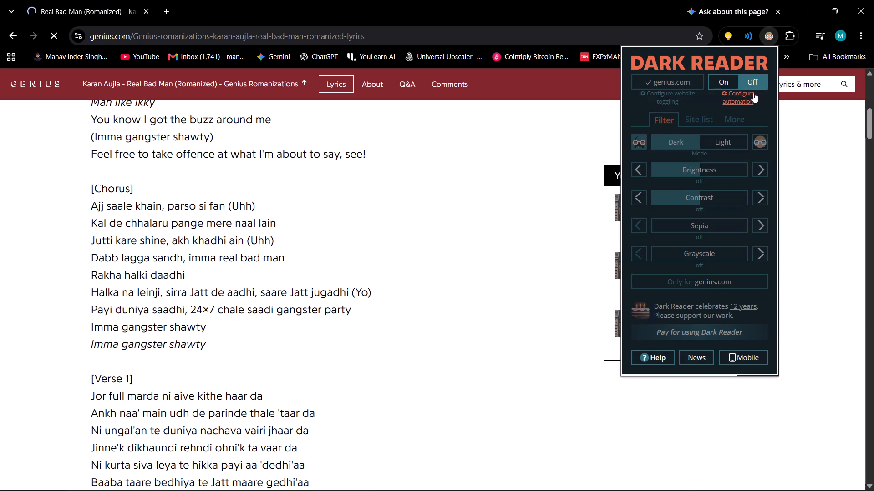
{"action": "left_click", "coordinate": [739, 83]}
{"action": "left_click", "coordinate": [736, 83]}
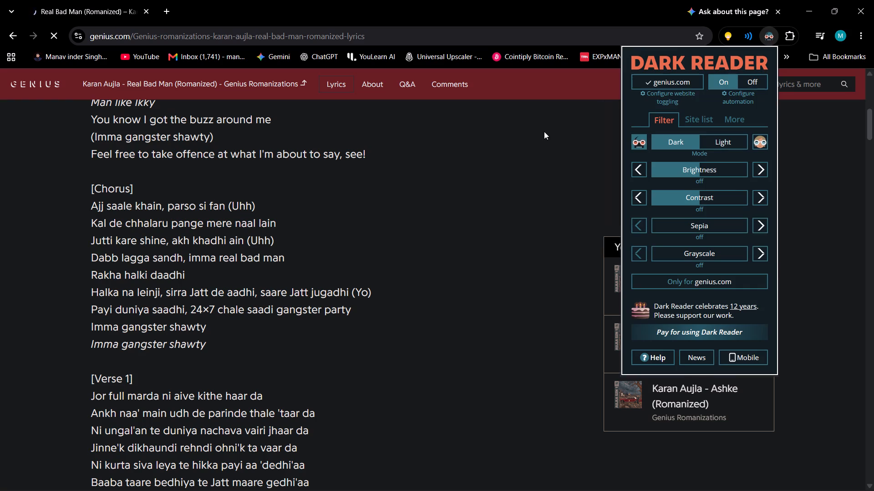
{"action": "left_click", "coordinate": [544, 131]}
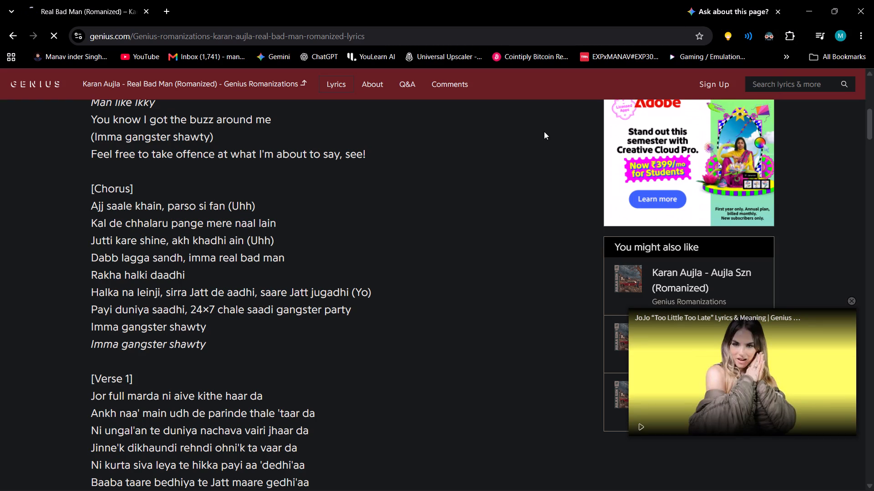
Read through the chorus and Verse 1 lyrics of "Real Bad Man".
{"action": "scroll", "coordinate": [544, 131], "scroll_direction": "down", "scroll_amount": 1}
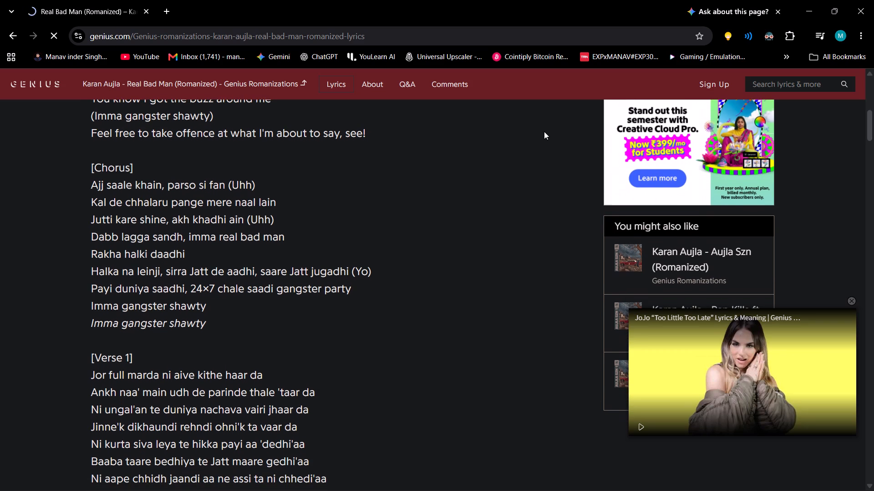
{"action": "scroll", "coordinate": [544, 131], "scroll_direction": "down", "scroll_amount": 1}
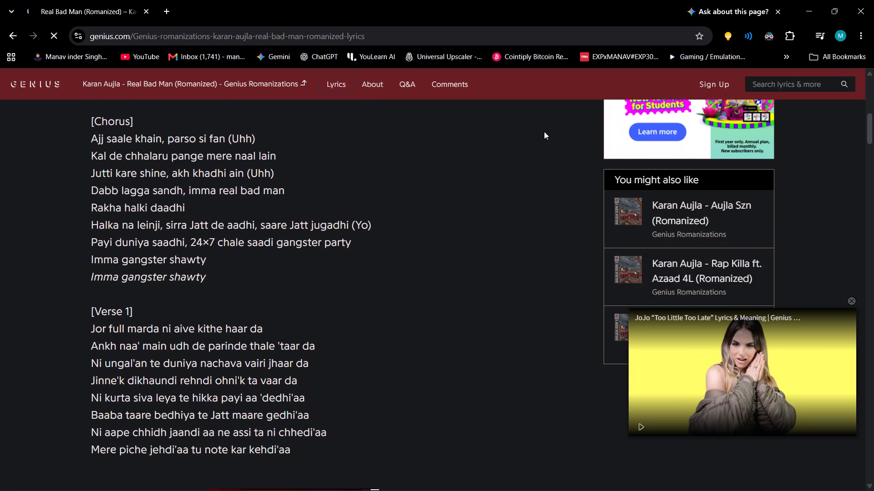
{"action": "scroll", "coordinate": [544, 131], "scroll_direction": "down", "scroll_amount": 1}
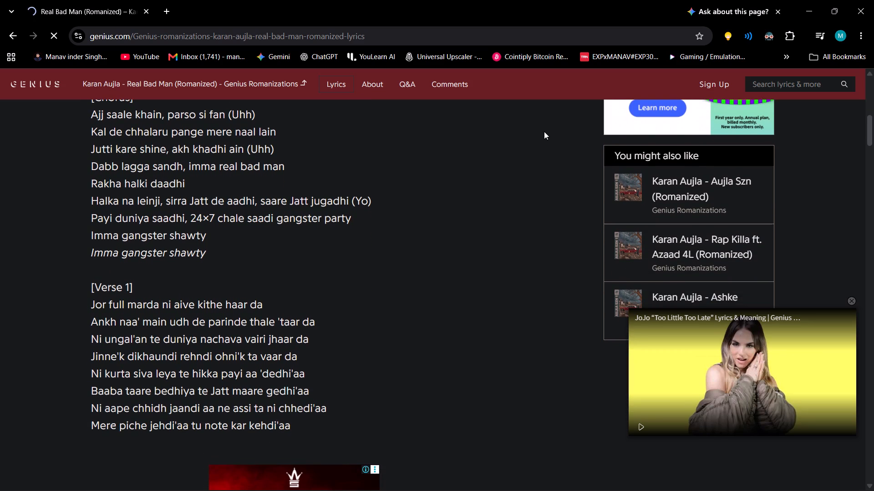
{"action": "scroll", "coordinate": [462, 169], "scroll_direction": "down", "scroll_amount": 1}
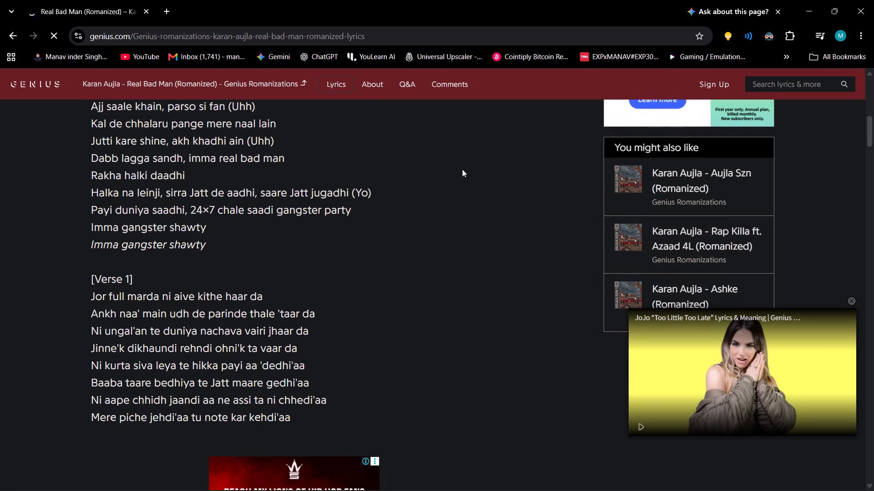
{"action": "scroll", "coordinate": [462, 169], "scroll_direction": "down", "scroll_amount": 1}
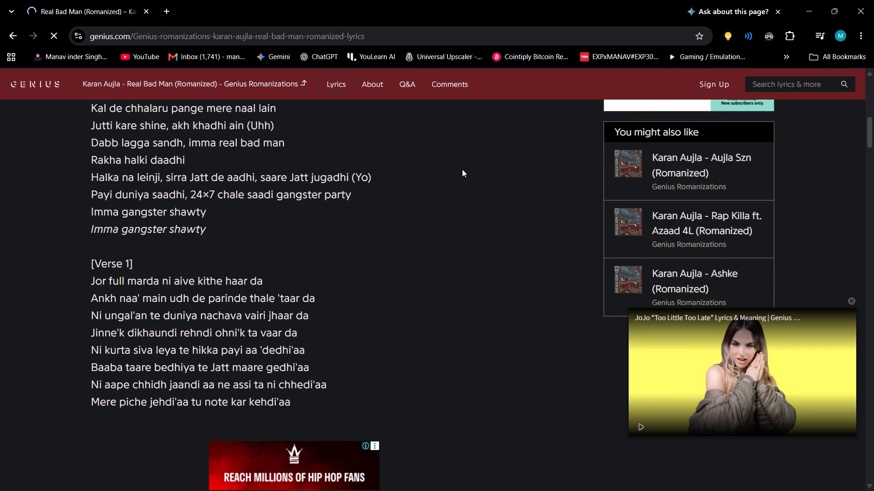
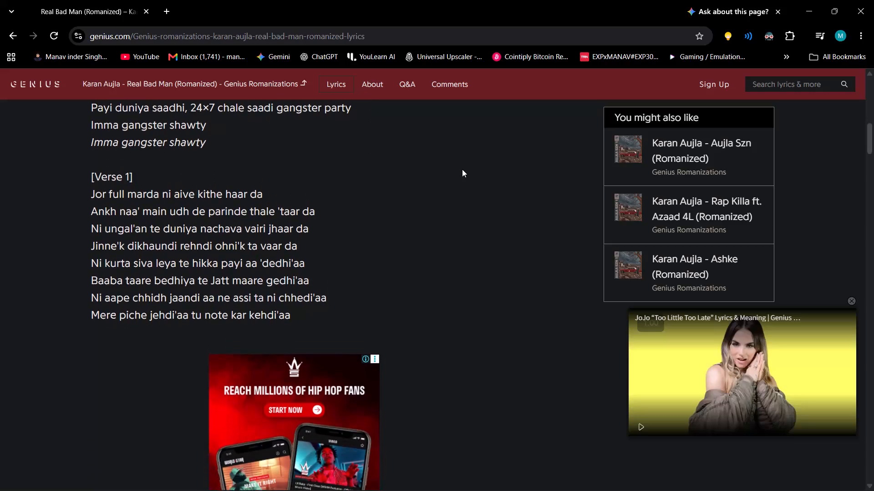
Read the rest of the "Real Bad Man" lyrics, from the end of Verse 1 through the Outro.
{"action": "scroll", "coordinate": [462, 169], "scroll_direction": "down", "scroll_amount": 4}
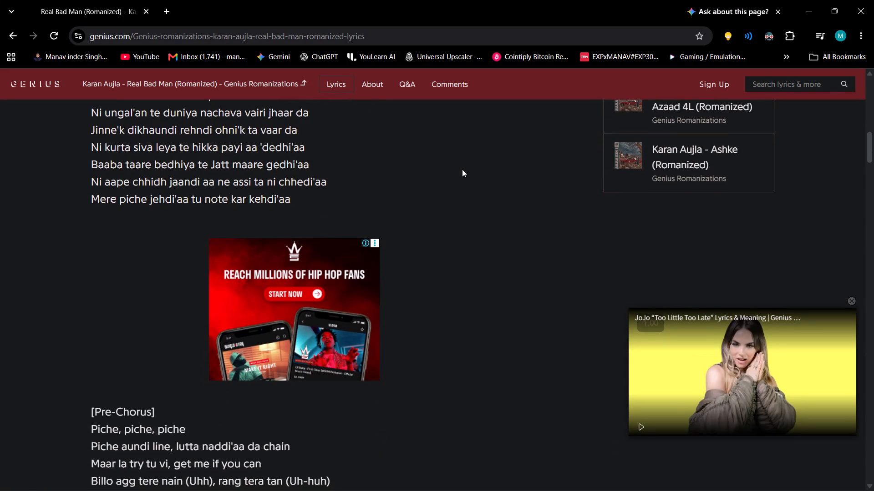
{"action": "scroll", "coordinate": [462, 169], "scroll_direction": "down", "scroll_amount": 1}
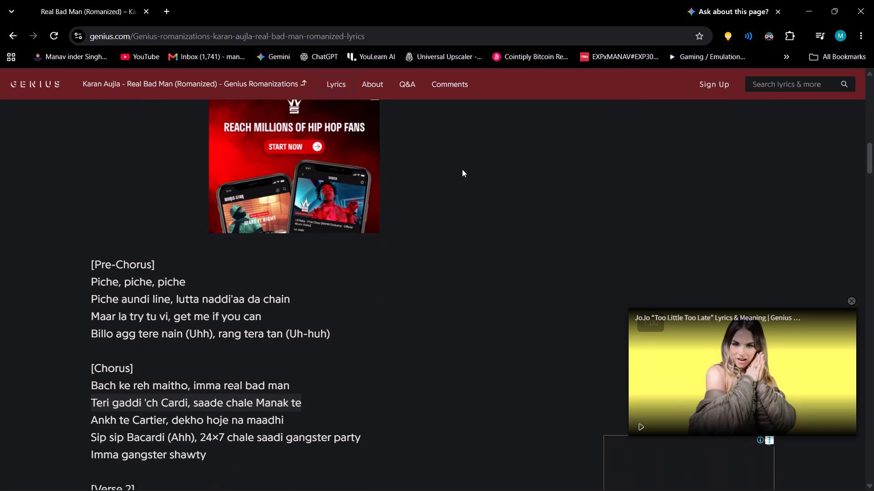
{"action": "scroll", "coordinate": [462, 169], "scroll_direction": "down", "scroll_amount": 2}
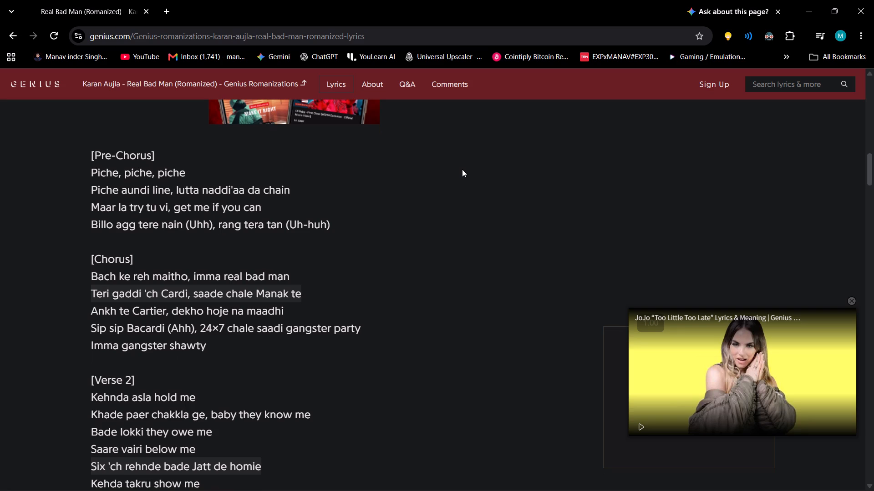
{"action": "scroll", "coordinate": [462, 169], "scroll_direction": "down", "scroll_amount": 1}
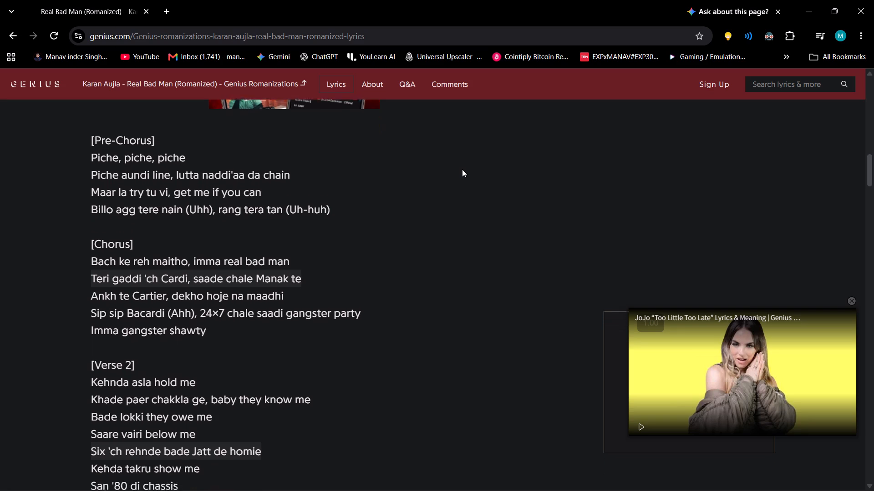
{"action": "scroll", "coordinate": [462, 169], "scroll_direction": "down", "scroll_amount": 3}
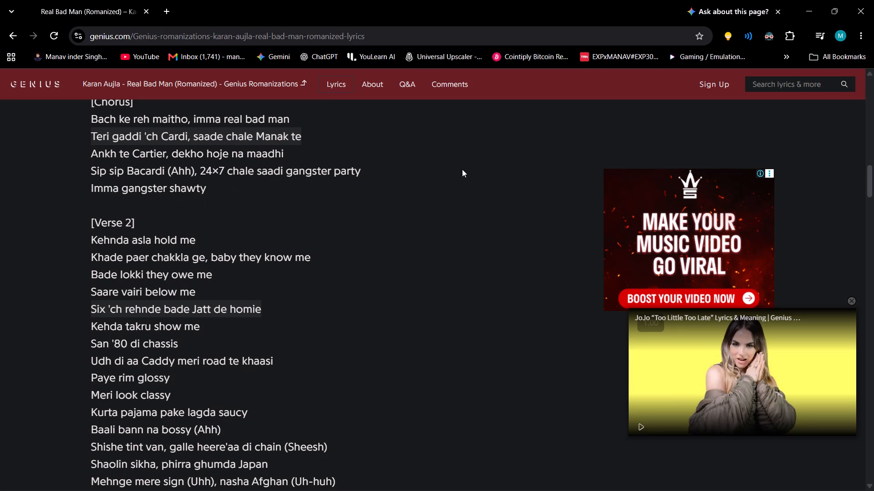
{"action": "scroll", "coordinate": [462, 169], "scroll_direction": "down", "scroll_amount": 2}
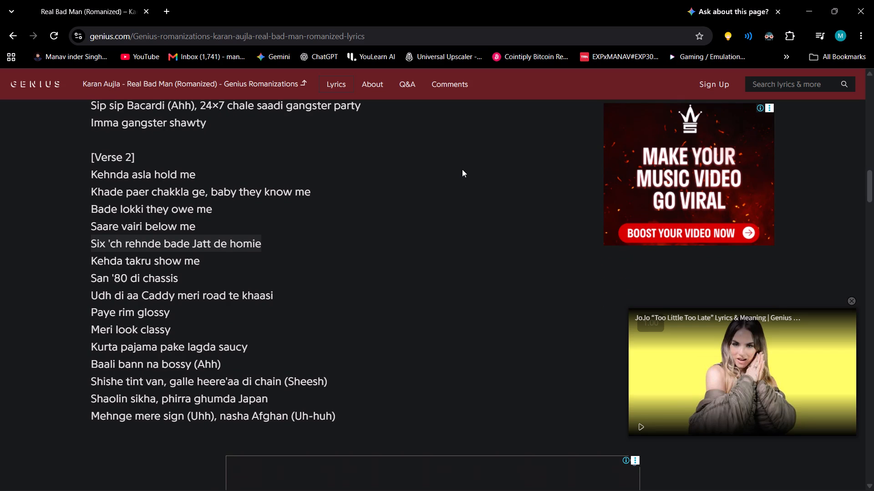
{"action": "scroll", "coordinate": [462, 169], "scroll_direction": "down", "scroll_amount": 3}
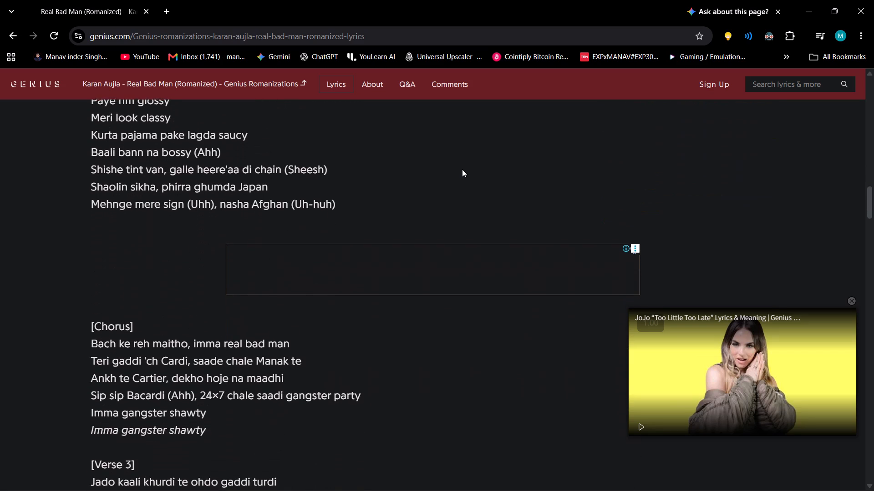
{"action": "scroll", "coordinate": [462, 169], "scroll_direction": "down", "scroll_amount": 2}
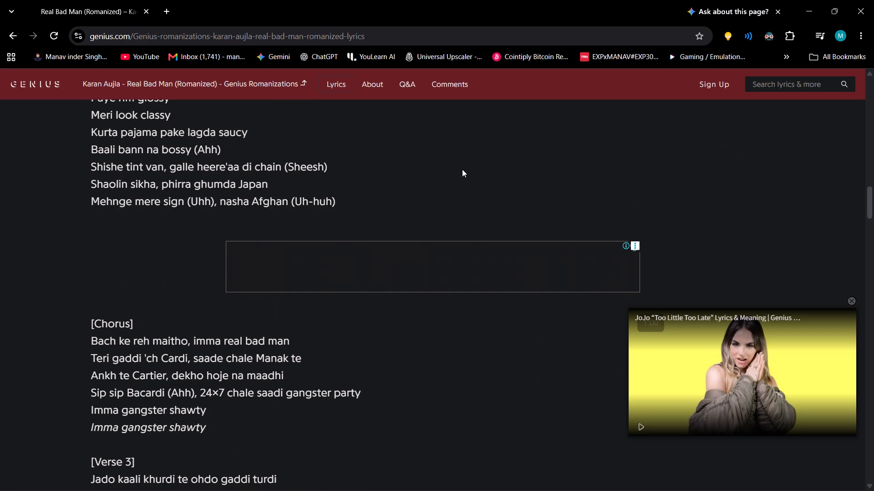
{"action": "scroll", "coordinate": [462, 169], "scroll_direction": "down", "scroll_amount": 4}
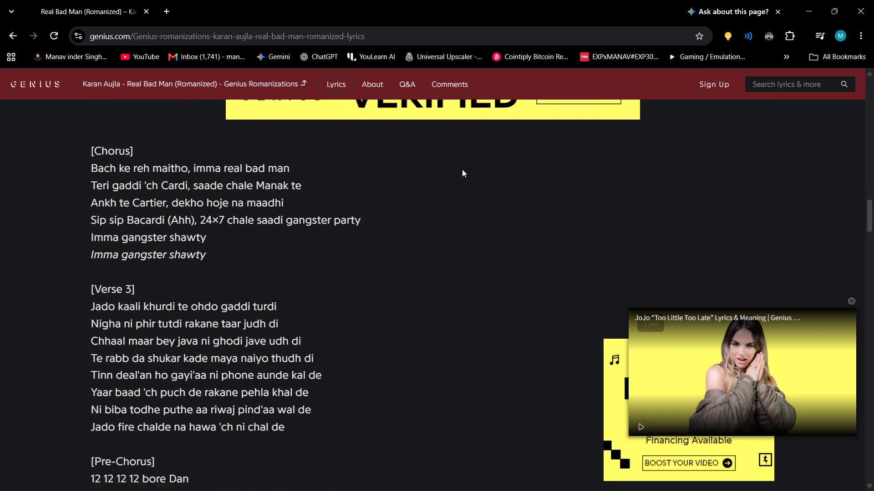
{"action": "scroll", "coordinate": [462, 169], "scroll_direction": "down", "scroll_amount": 2}
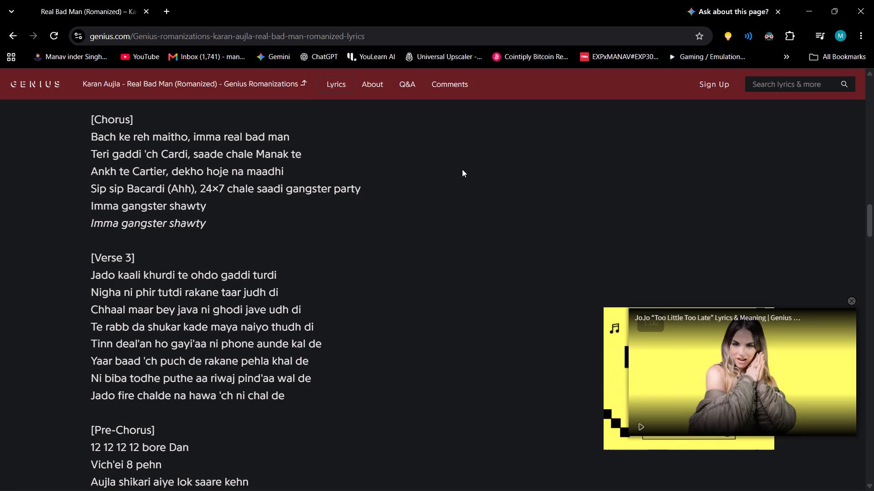
{"action": "scroll", "coordinate": [462, 169], "scroll_direction": "down", "scroll_amount": 2}
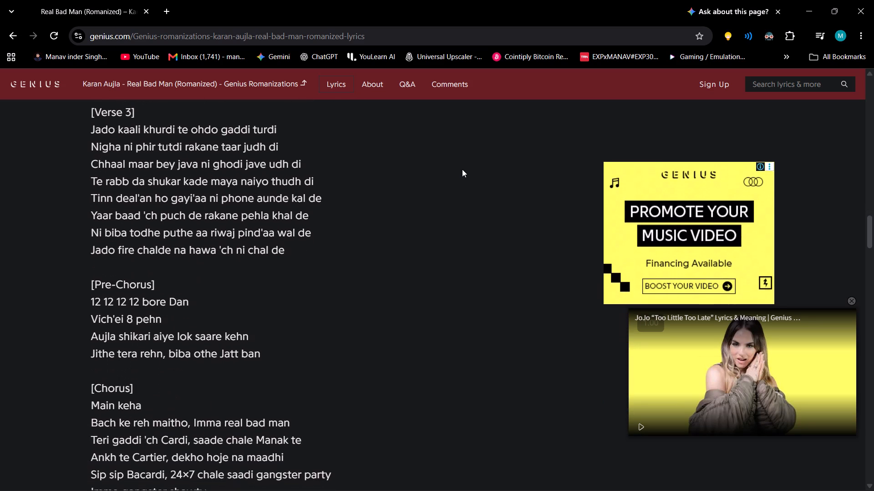
{"action": "scroll", "coordinate": [462, 169], "scroll_direction": "down", "scroll_amount": 1}
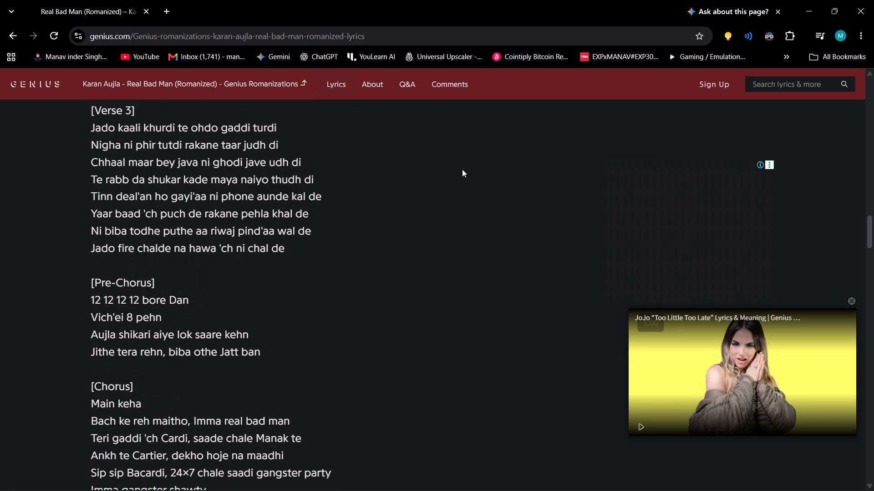
{"action": "scroll", "coordinate": [462, 169], "scroll_direction": "down", "scroll_amount": 4}
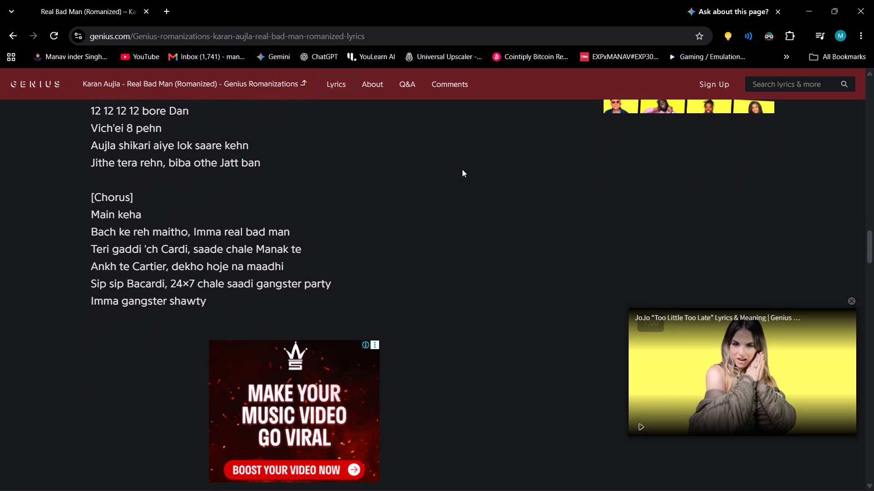
{"action": "scroll", "coordinate": [462, 169], "scroll_direction": "down", "scroll_amount": 3}
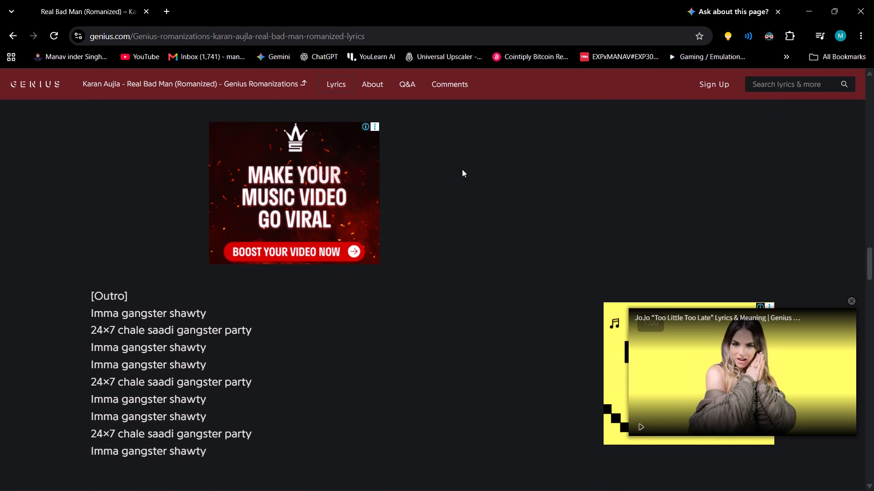
{"action": "scroll", "coordinate": [462, 169], "scroll_direction": "down", "scroll_amount": 2}
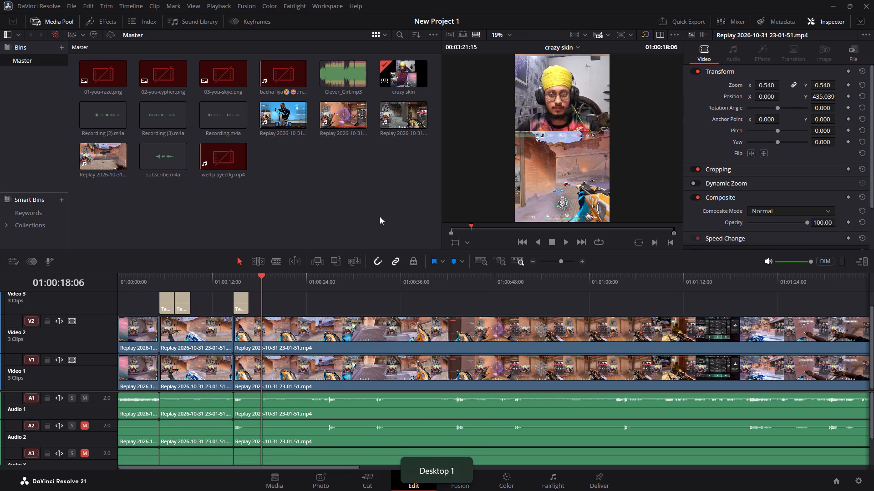
Switch to DaVinci Resolve and play back the titled sections to check caption timing and find the first kill.
{"action": "left_click", "coordinate": [234, 276]}
{"action": "key", "text": "space"}
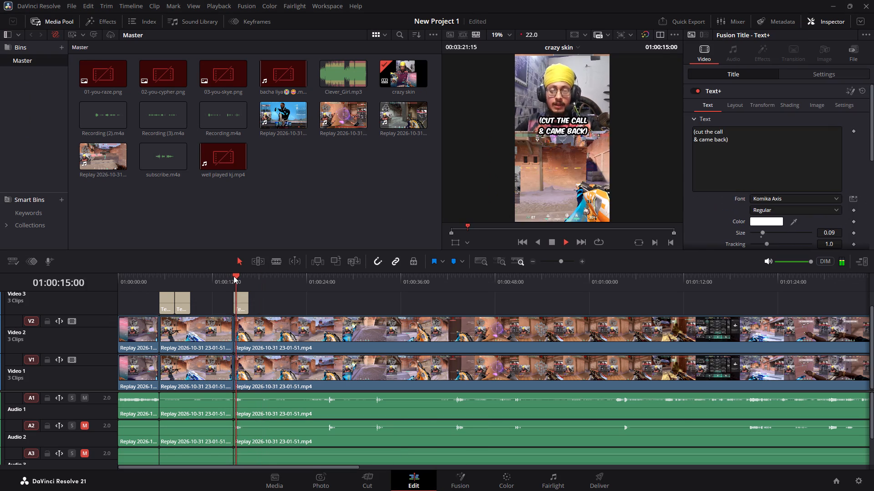
{"action": "key", "text": "space"}
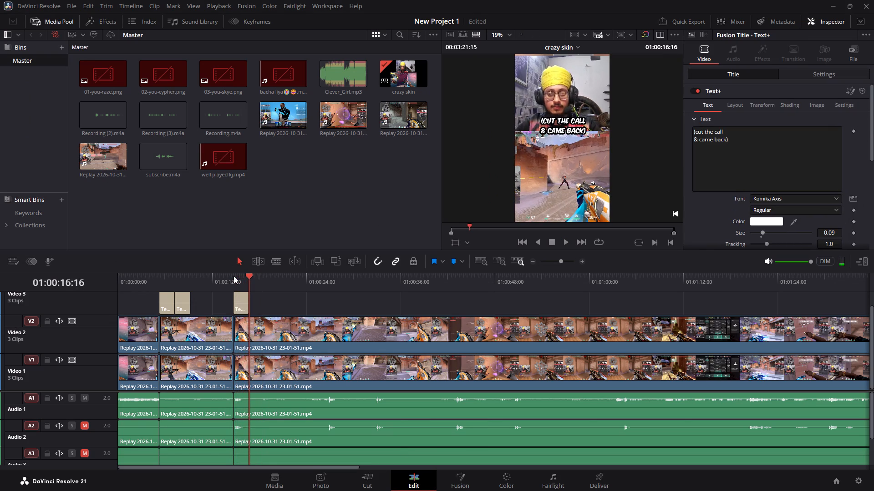
{"action": "left_click", "coordinate": [184, 280]}
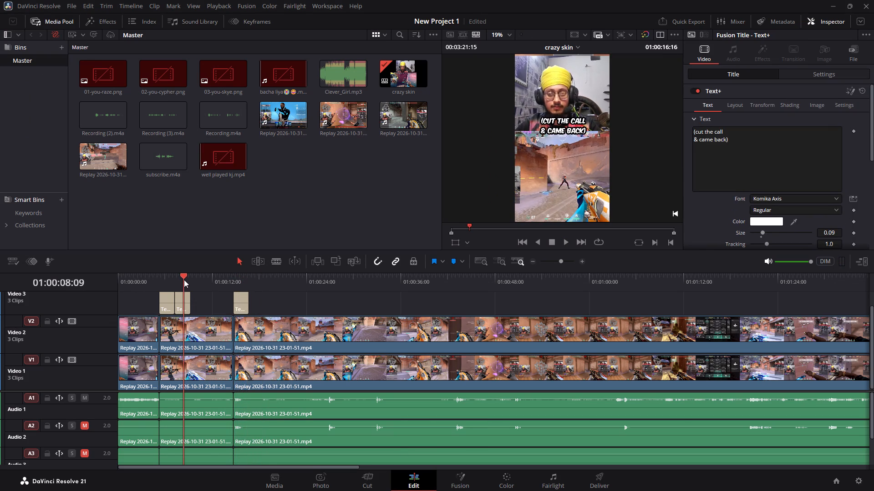
{"action": "left_click", "coordinate": [178, 279]}
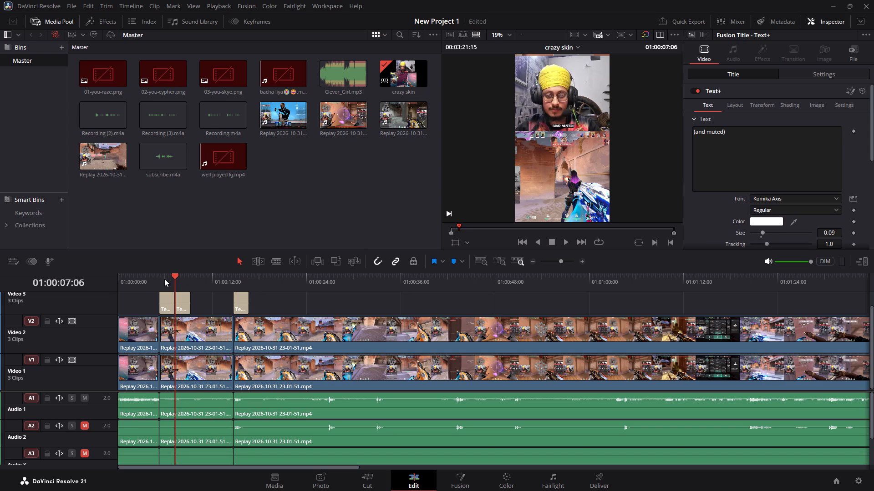
{"action": "left_click", "coordinate": [164, 279]}
{"action": "key", "text": "space"}
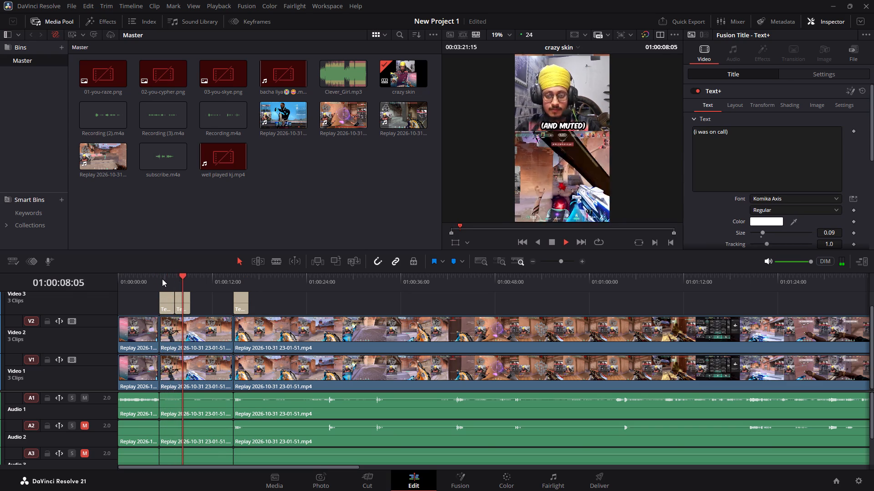
{"action": "left_click", "coordinate": [162, 279]}
{"action": "left_click", "coordinate": [177, 279]}
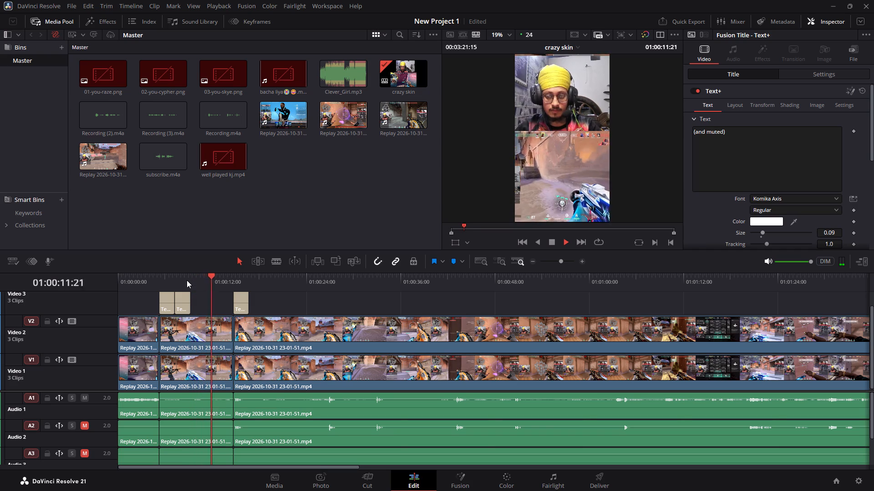
{"action": "left_click", "coordinate": [191, 285]}
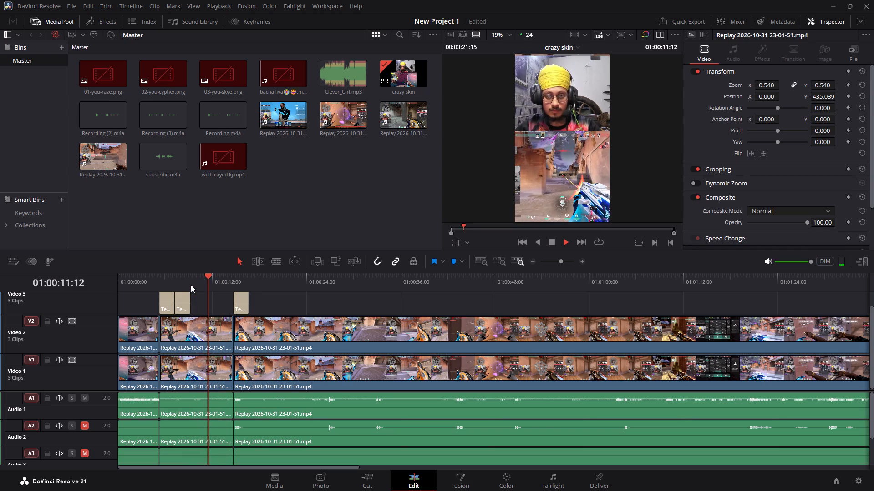
{"action": "key", "text": "space"}
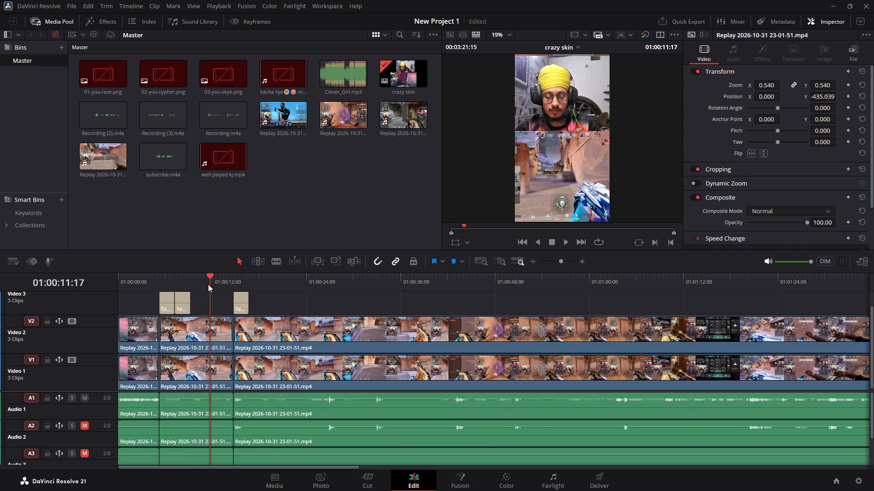
Duplicate the "(and muted)" title on Video 3 to start at 01:00:11:12, and trim the copy's end to about one second long.
{"action": "left_click", "coordinate": [208, 282]}
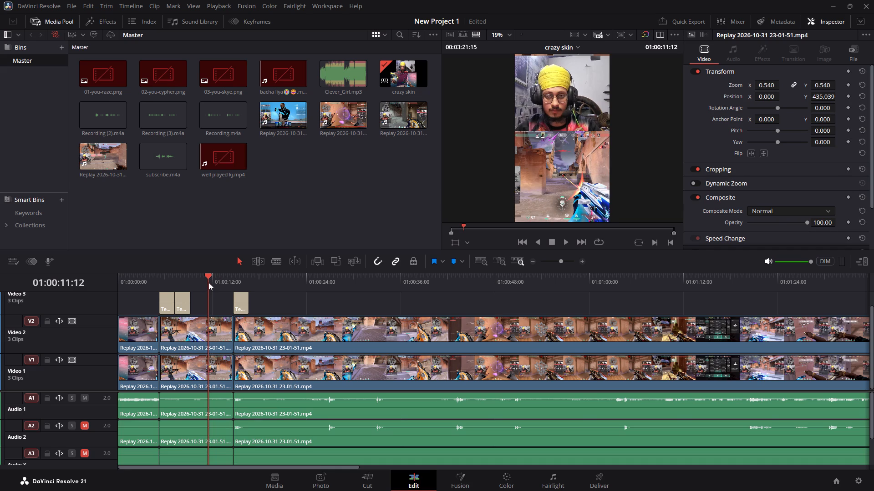
{"action": "scroll", "coordinate": [209, 316], "scroll_direction": "up", "scroll_amount": 2}
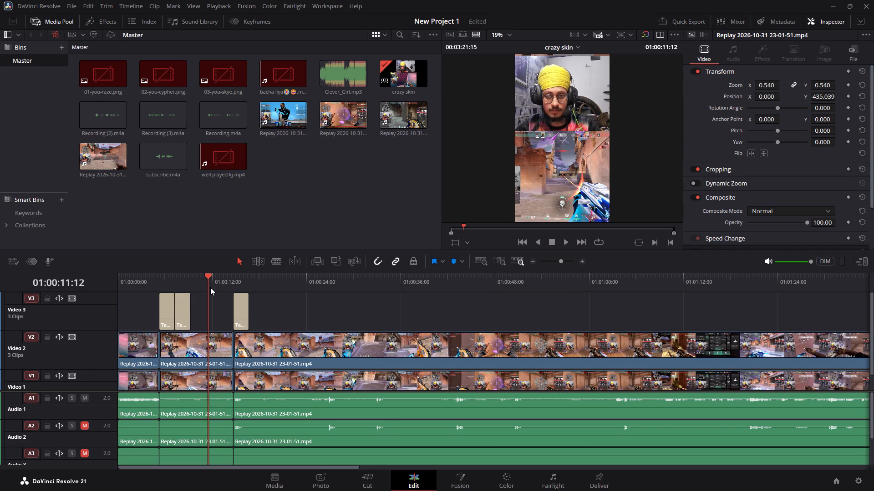
{"action": "left_click", "coordinate": [186, 306]}
{"action": "left_click_drag", "start_coordinate": [186, 306], "coordinate": [212, 311], "text": "alt"}
{"action": "left_click", "coordinate": [178, 307], "text": "alt"}
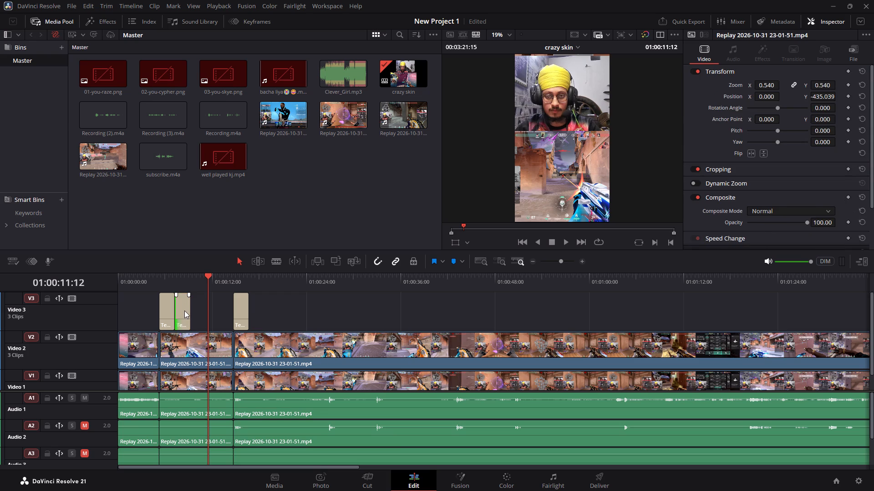
{"action": "left_click", "coordinate": [184, 311]}
{"action": "left_click_drag", "start_coordinate": [184, 311], "coordinate": [224, 317], "text": "alt"}
{"action": "left_click_drag", "start_coordinate": [185, 312], "coordinate": [219, 315], "text": "alt"}
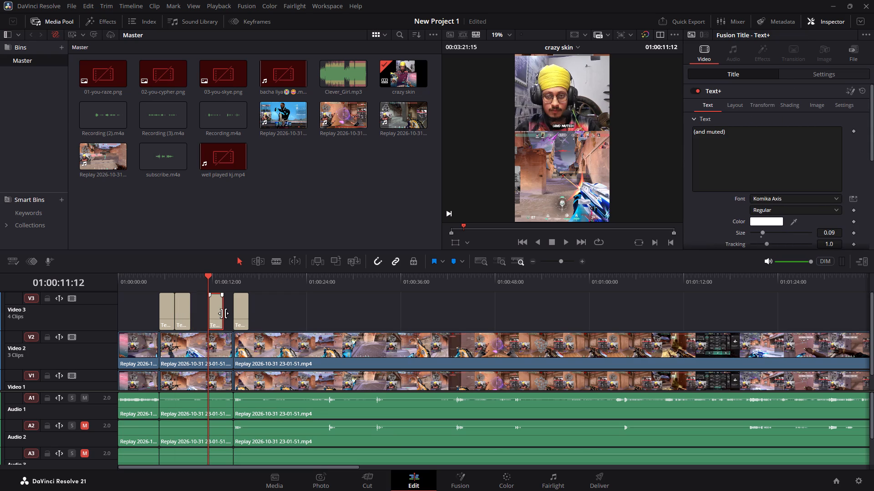
{"action": "left_click_drag", "start_coordinate": [224, 313], "coordinate": [218, 313]}
{"action": "left_click", "coordinate": [217, 313]}
{"action": "left_click", "coordinate": [217, 313]}
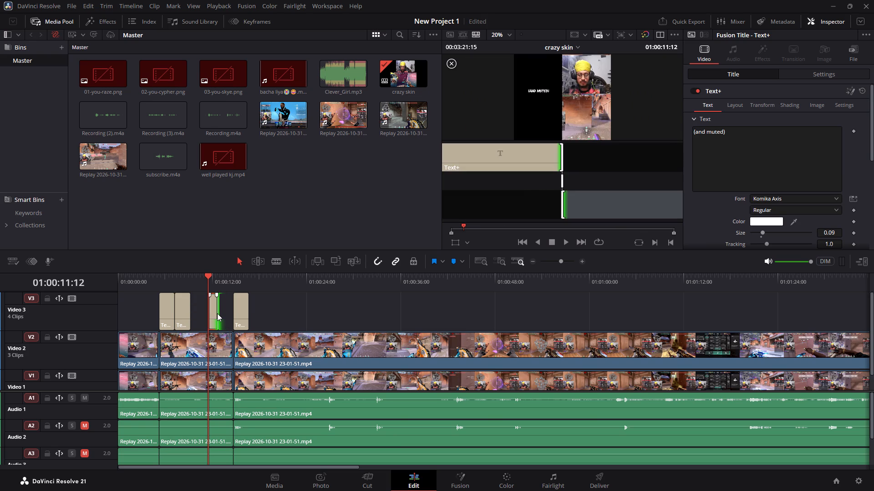
Change the duplicated title's text to "(1st kill)".
{"action": "left_click", "coordinate": [745, 145]}
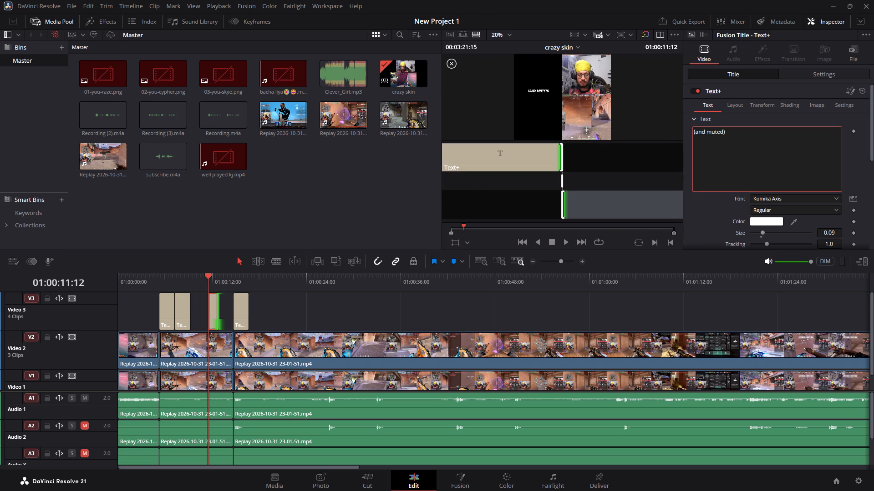
{"action": "key", "text": "ctrl+Left"}
{"action": "key", "text": "ctrl+shift+Left"}
{"action": "key", "text": "ctrl+shift+Left"}
{"action": "type", "text": "1st kill"}
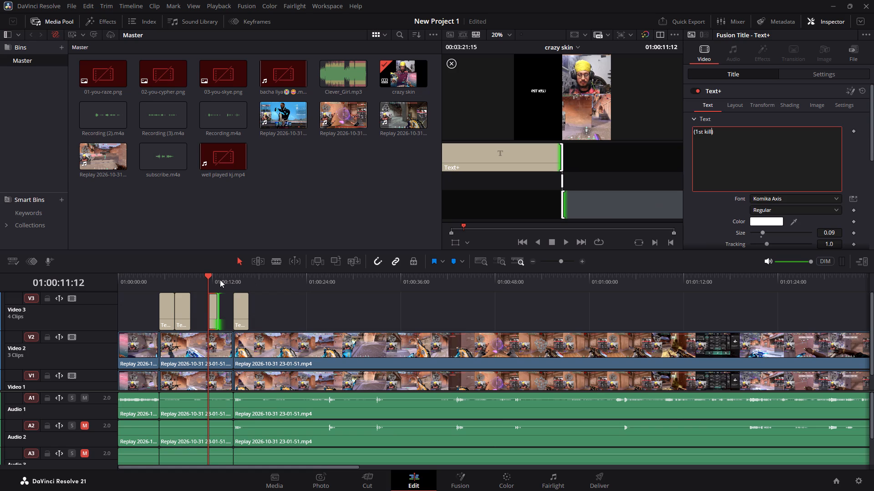
Play back the section from about 01:00:11 to check the "(1st kill)" title against the gameplay.
{"action": "left_click", "coordinate": [215, 279]}
{"action": "left_click", "coordinate": [206, 278]}
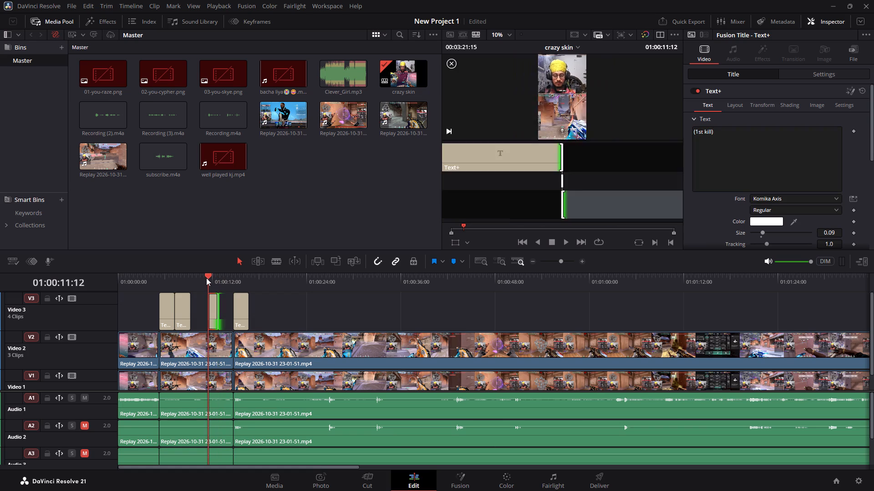
{"action": "key", "text": "space"}
{"action": "left_click", "coordinate": [278, 305]}
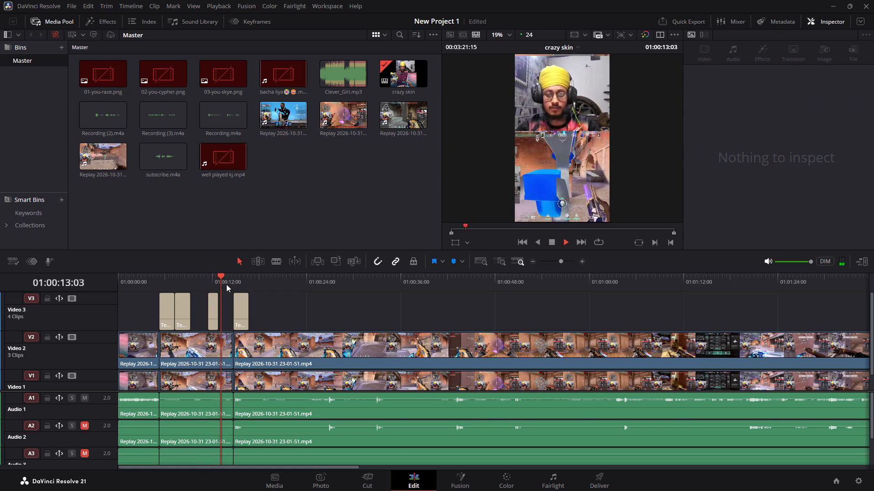
{"action": "left_click", "coordinate": [215, 282]}
{"action": "left_click", "coordinate": [207, 278]}
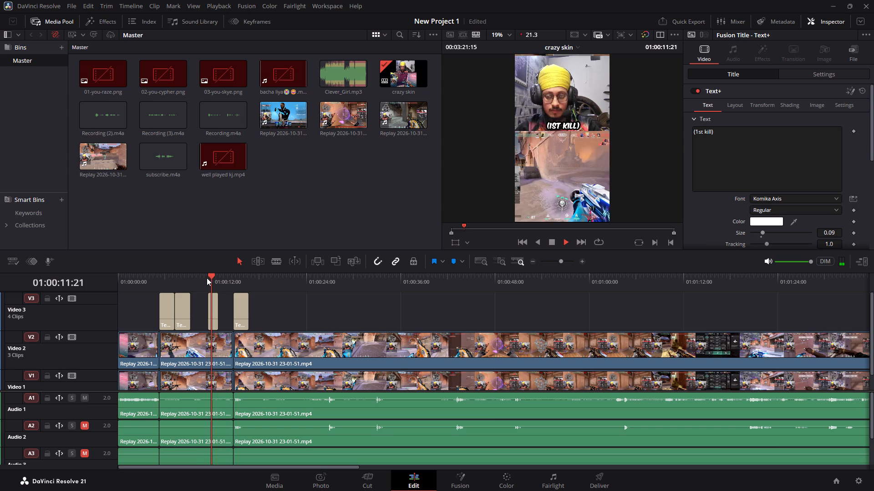
{"action": "key", "text": "space"}
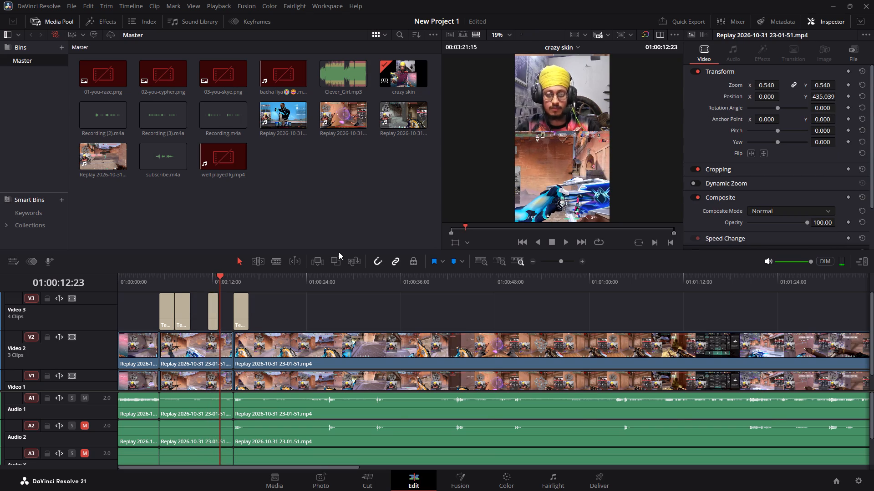
Change the "(1st kill)" title on Video 3 to read "(first kill)".
{"action": "left_click", "coordinate": [209, 281]}
{"action": "left_click", "coordinate": [212, 305]}
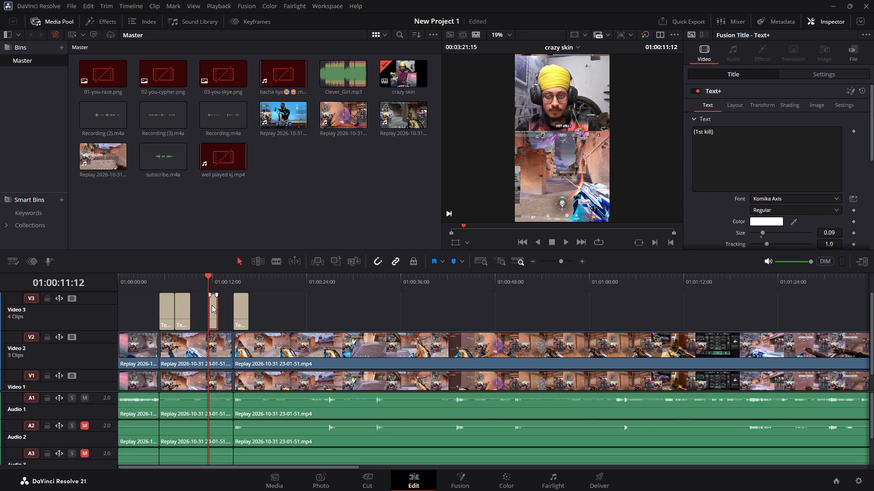
{"action": "left_click", "coordinate": [700, 131]}
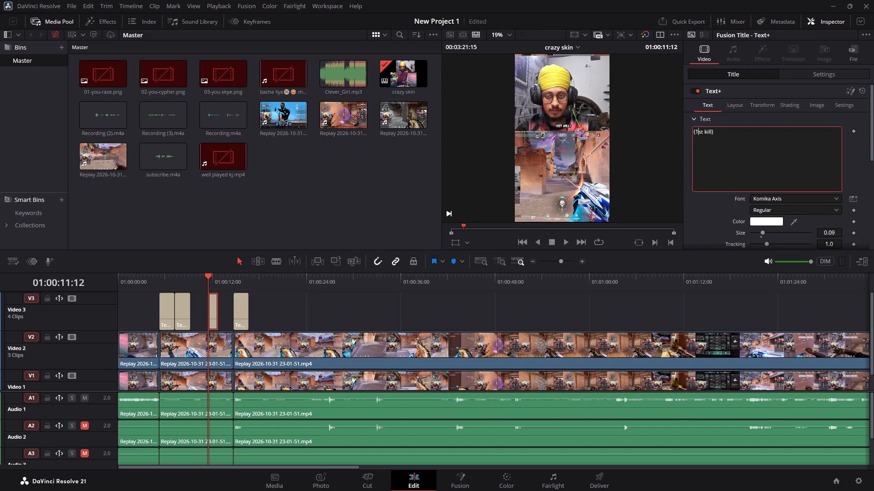
{"action": "key", "text": "BackSpace"}
{"action": "type", "text": "fir"}
{"action": "left_click", "coordinate": [269, 266]}
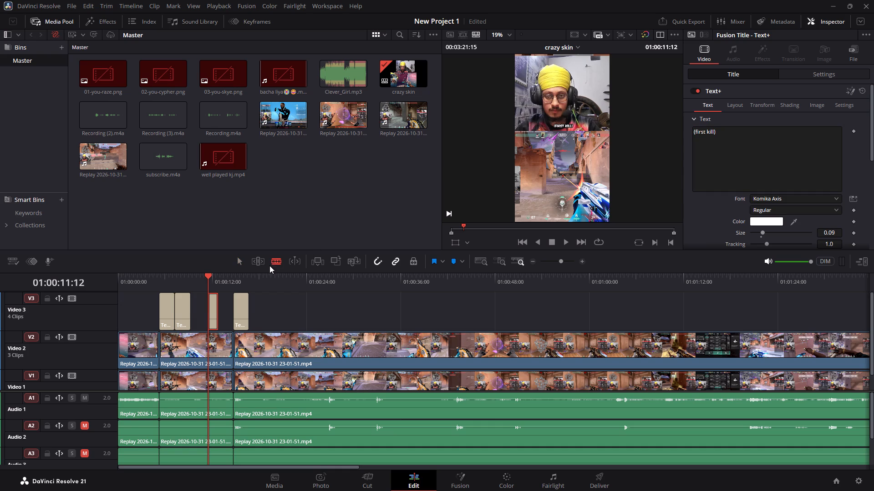
{"action": "left_click", "coordinate": [208, 262]}
Play back from 01:00:11:12 through the "(CUT THE CALL & CAME BACK)" title to check the captions against the gameplay.
{"action": "key", "text": "space"}
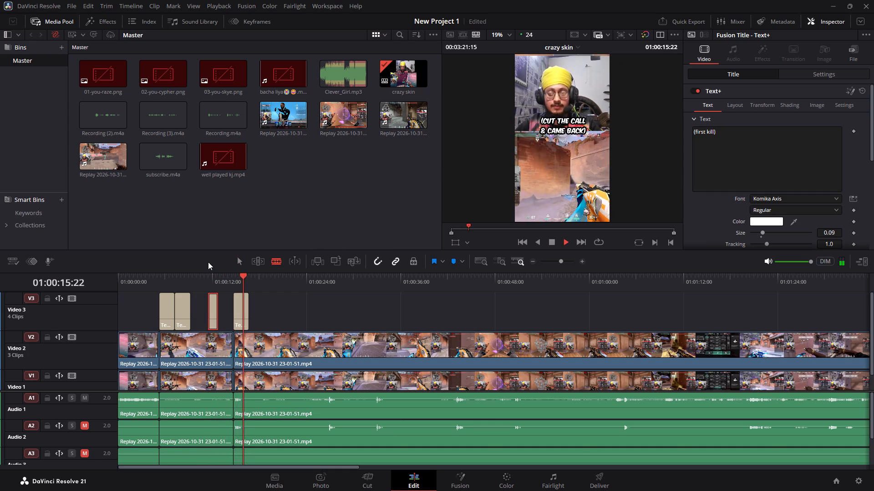
{"action": "key", "text": "space"}
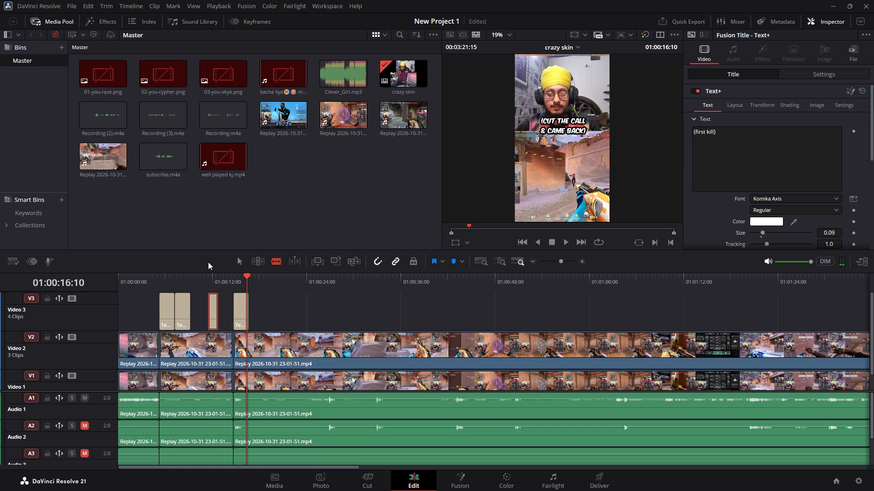
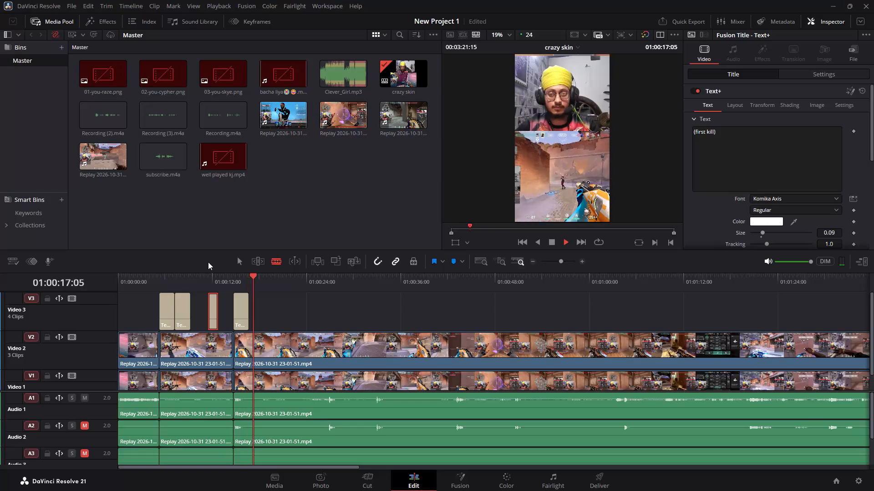
Find the second kill in the gameplay and move the "(first kill)" title on Video 3 to start at 01:00:17:17.
{"action": "key", "text": "space"}
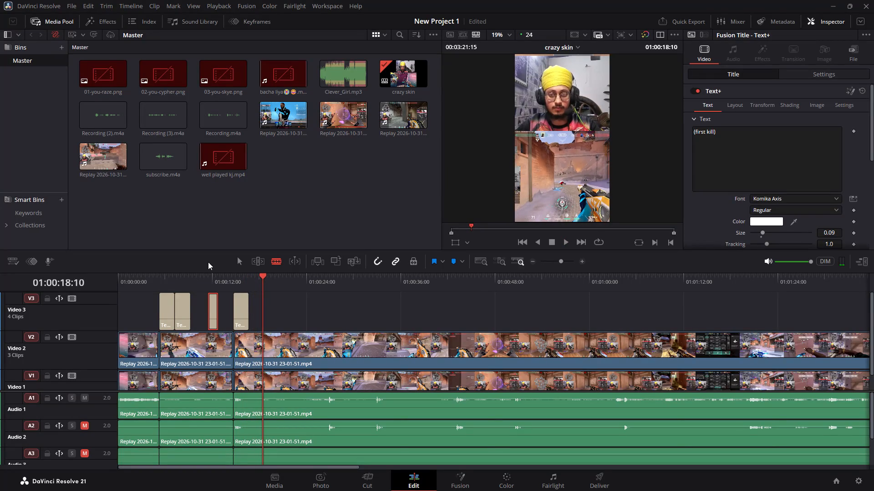
{"action": "left_click", "coordinate": [249, 282]}
{"action": "key", "text": "space"}
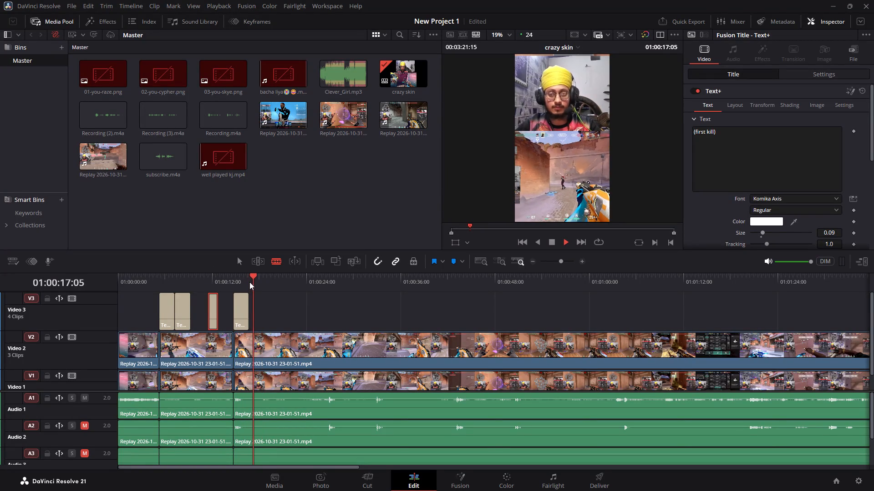
{"action": "key", "text": "space"}
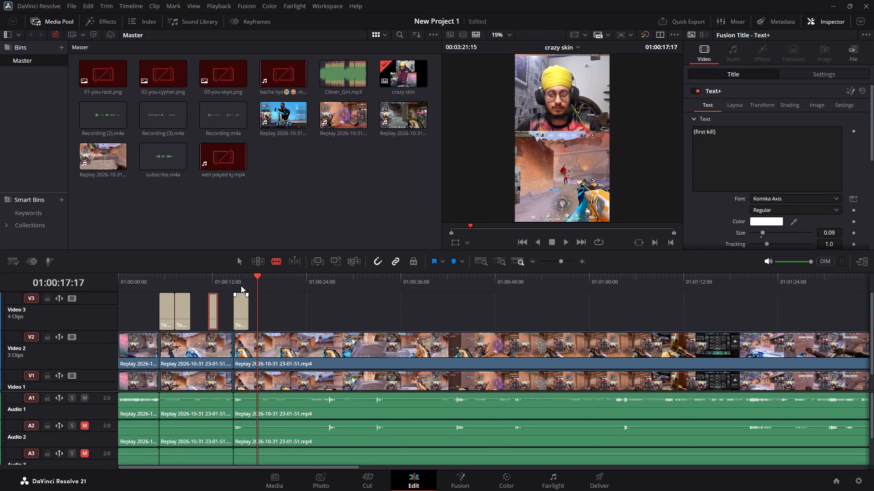
{"action": "left_click", "coordinate": [237, 264]}
{"action": "left_click_drag", "start_coordinate": [214, 310], "coordinate": [261, 319]}
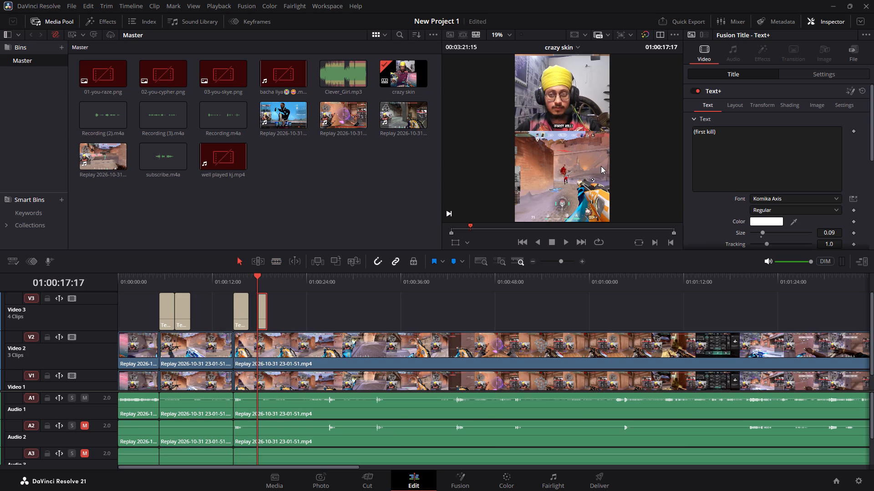
Change the moved title's text to "(2nd kill)".
{"action": "left_click", "coordinate": [709, 133]}
{"action": "key", "text": "Left"}
{"action": "key", "text": "Left"}
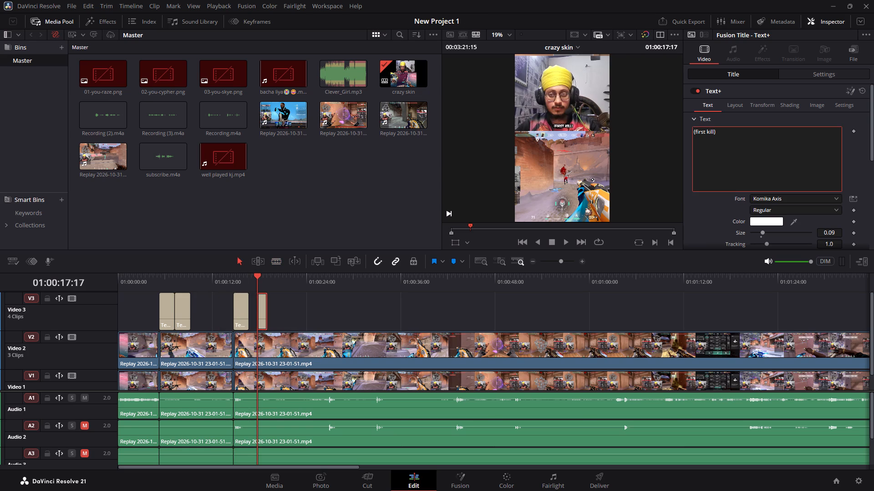
{"action": "key", "text": "ctrl+shift+Left"}
{"action": "type", "text": "2nd"}
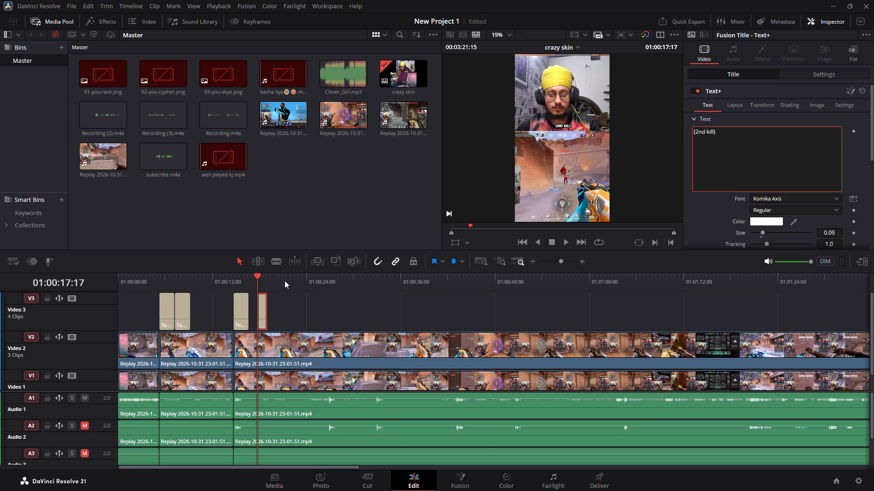
Find the third kill in the gameplay and duplicate the "(2nd kill)" title on Video 3 to start at 01:00:24:18.
{"action": "left_click", "coordinate": [258, 279]}
{"action": "key", "text": "space"}
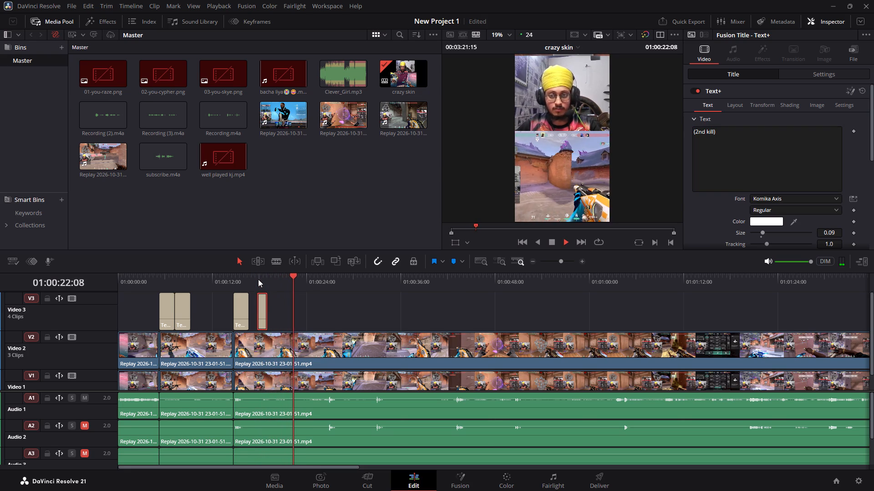
{"action": "key", "text": "space"}
{"action": "key", "text": "space"}
{"action": "key", "text": "space"}
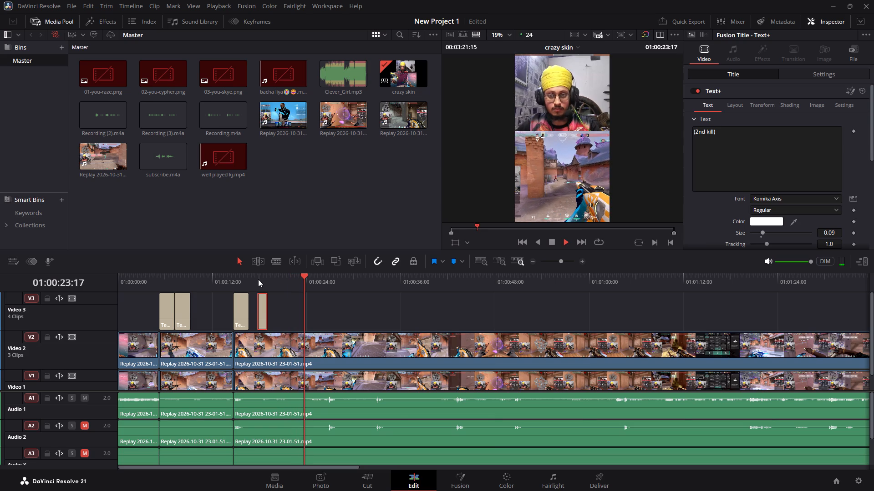
{"action": "left_click", "coordinate": [304, 279]}
{"action": "key", "text": "space"}
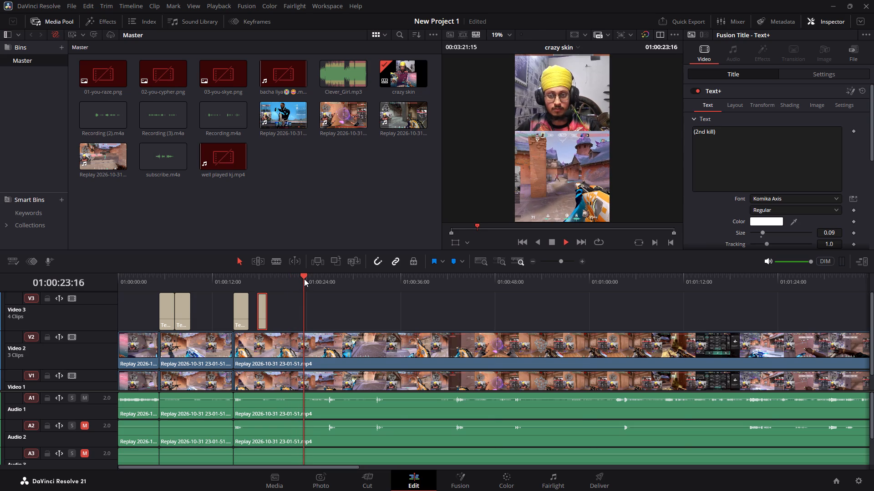
{"action": "key", "text": "space"}
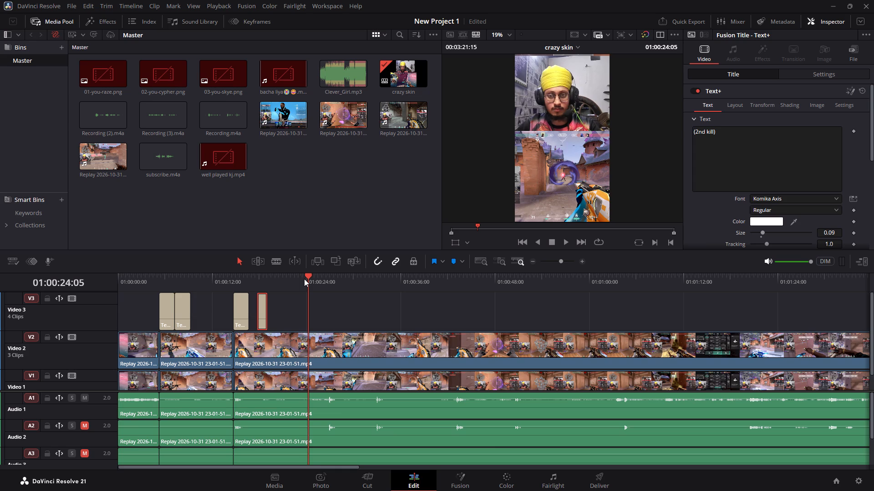
{"action": "key", "text": "space"}
{"action": "key", "text": "space"}
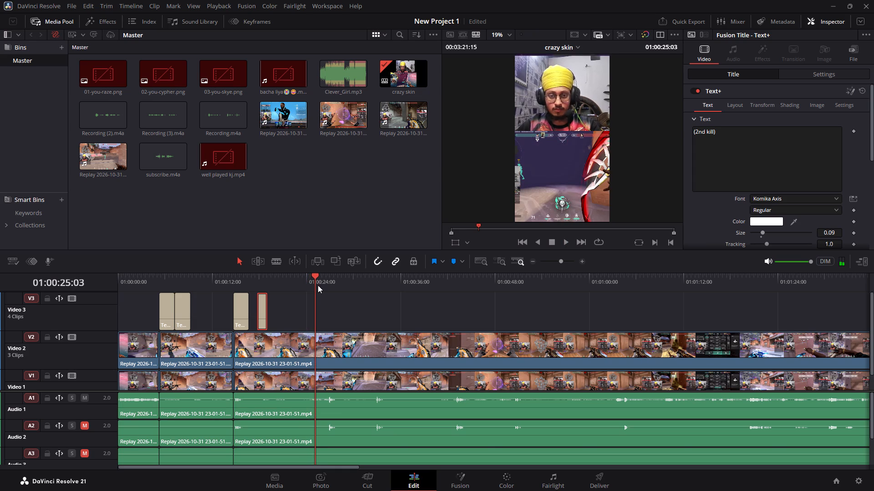
{"action": "left_click", "coordinate": [312, 283]}
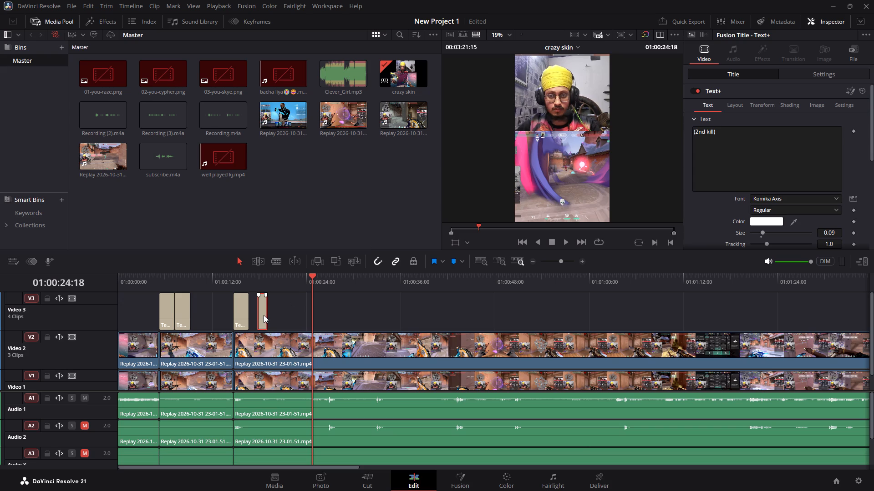
{"action": "left_click_drag", "start_coordinate": [264, 315], "coordinate": [315, 319], "text": "alt"}
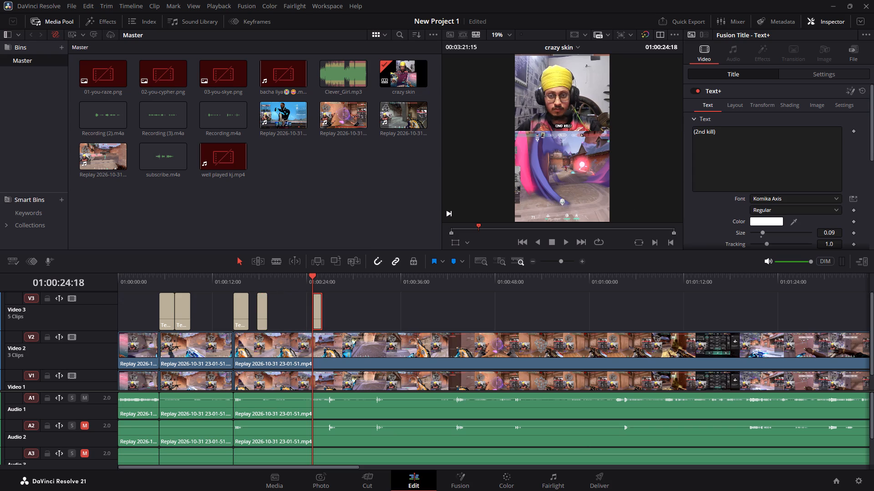
Change the duplicated title's text to "(3rd kill)".
{"action": "left_click", "coordinate": [705, 135]}
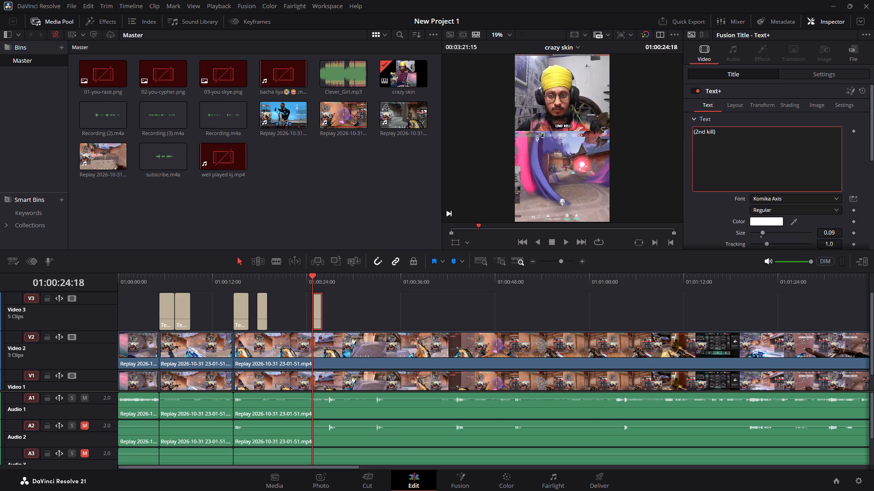
{"action": "key", "text": "ctrl+shift+Left"}
{"action": "type", "text": "3rd"}
Review the footage after the "(3rd kill)" title and split the gameplay video and audio clips at 01:00:27:16.
{"action": "left_click", "coordinate": [313, 277]}
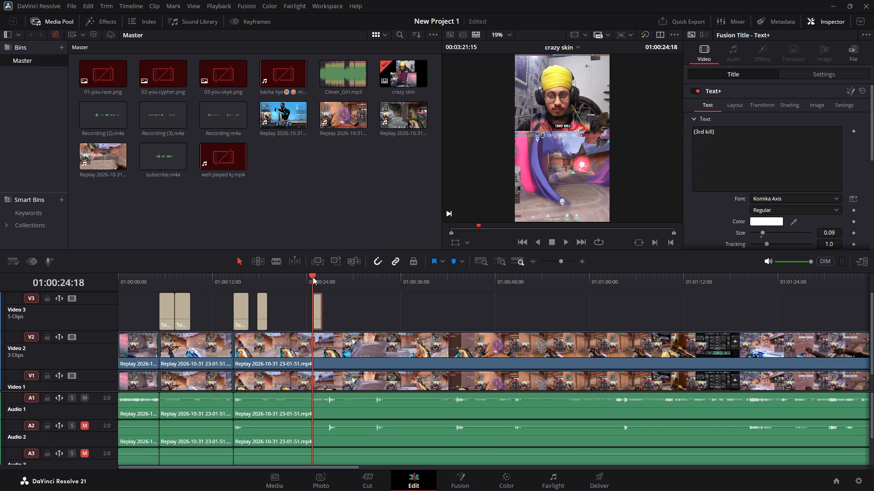
{"action": "key", "text": "space"}
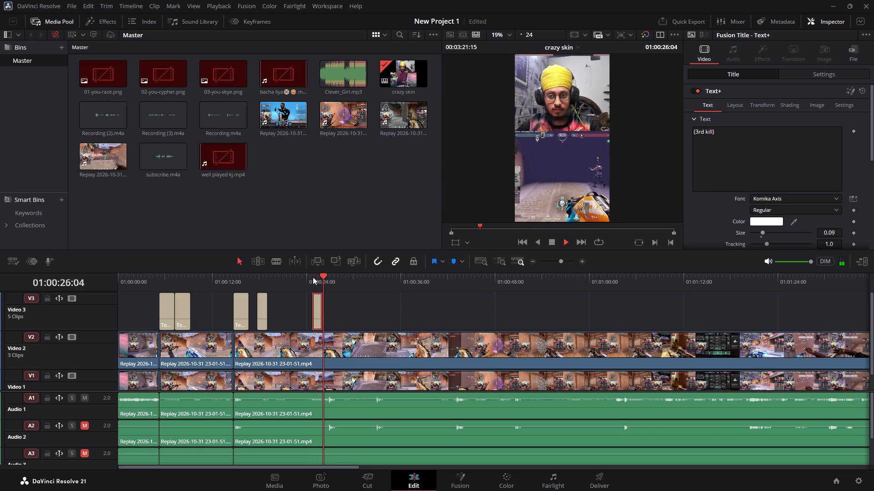
{"action": "key", "text": "space"}
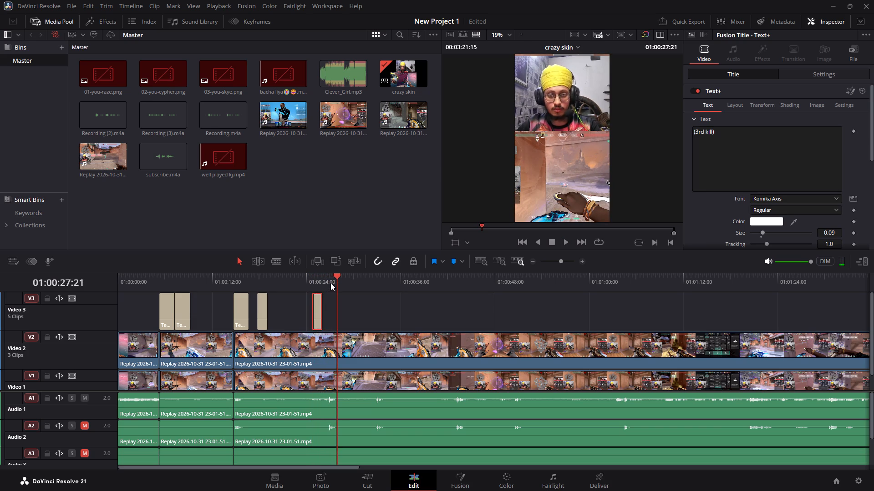
{"action": "left_click", "coordinate": [330, 281]}
{"action": "key", "text": "space"}
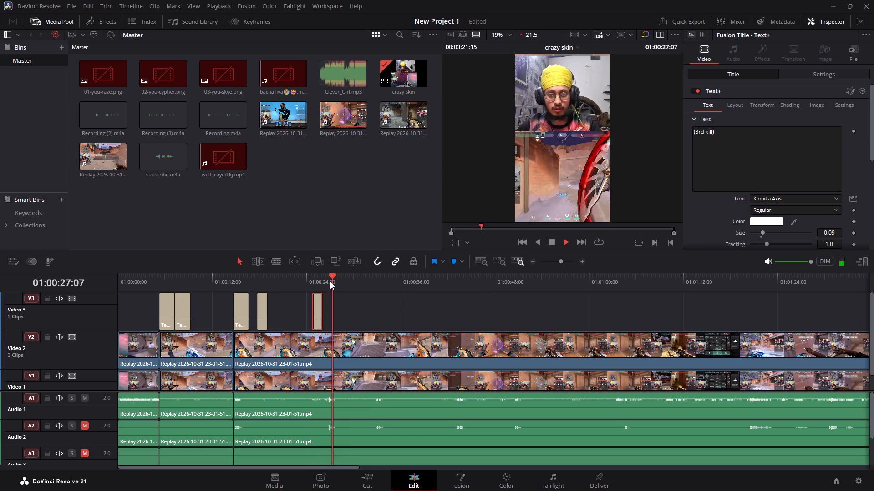
{"action": "key", "text": "space"}
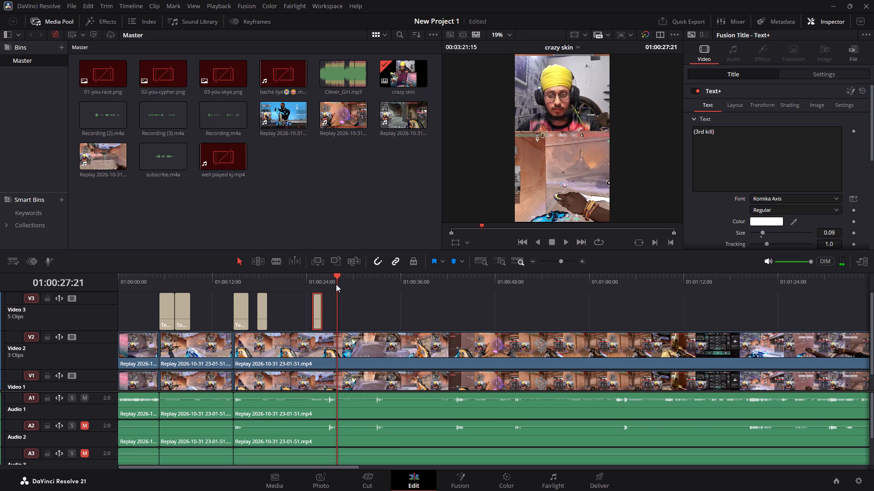
{"action": "left_click", "coordinate": [334, 282]}
{"action": "key", "text": "space"}
{"action": "key", "text": "space"}
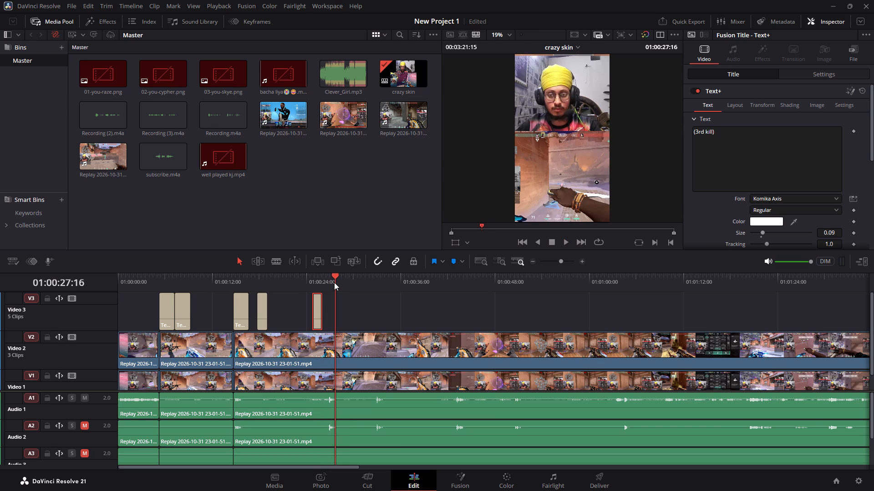
{"action": "key", "text": "ctrl+b"}
Play through the gameplay after the cut and duplicate the "(3rd kill)" title on Video 3 to start at 01:00:41:06.
{"action": "key", "text": "space"}
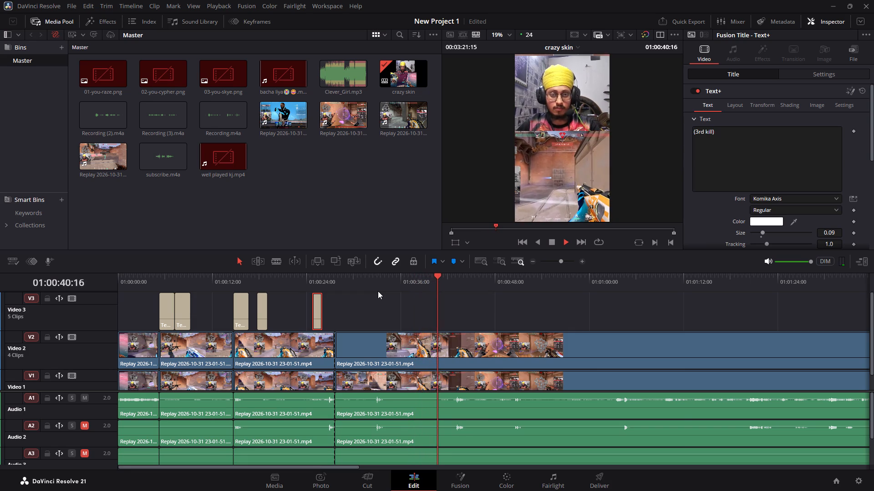
{"action": "key", "text": "space"}
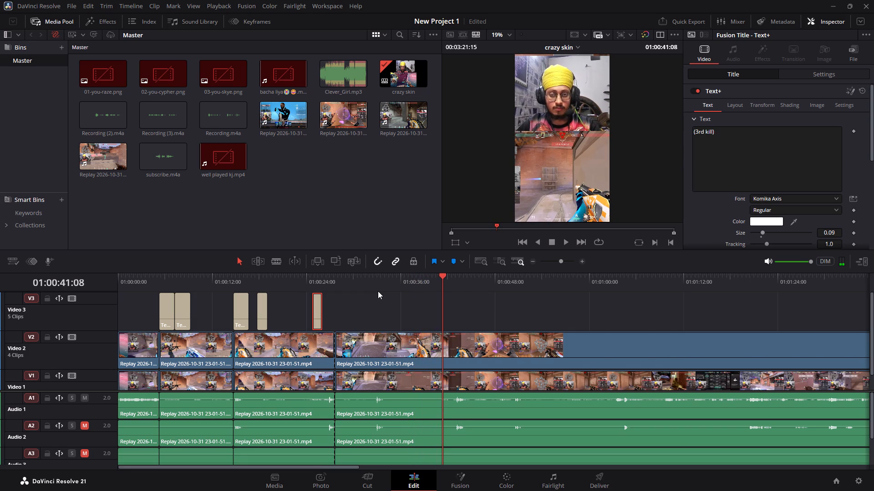
{"action": "key", "text": "space"}
{"action": "key", "text": "space"}
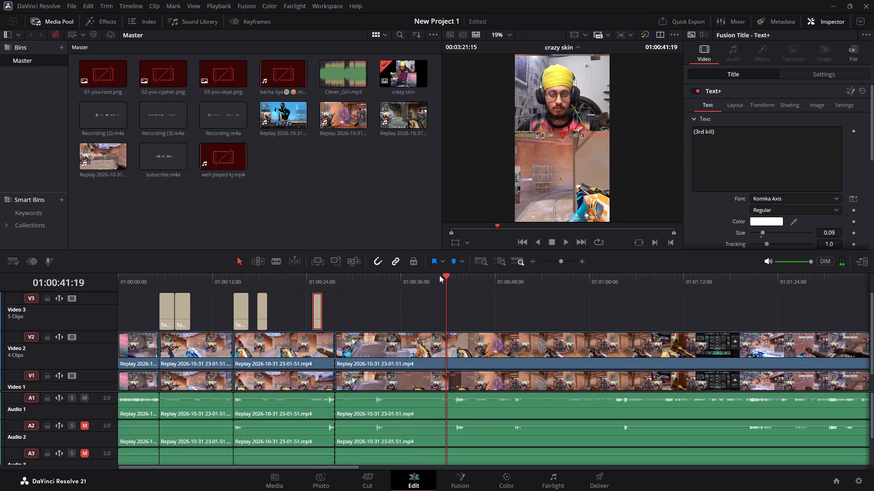
{"action": "left_click", "coordinate": [442, 281]}
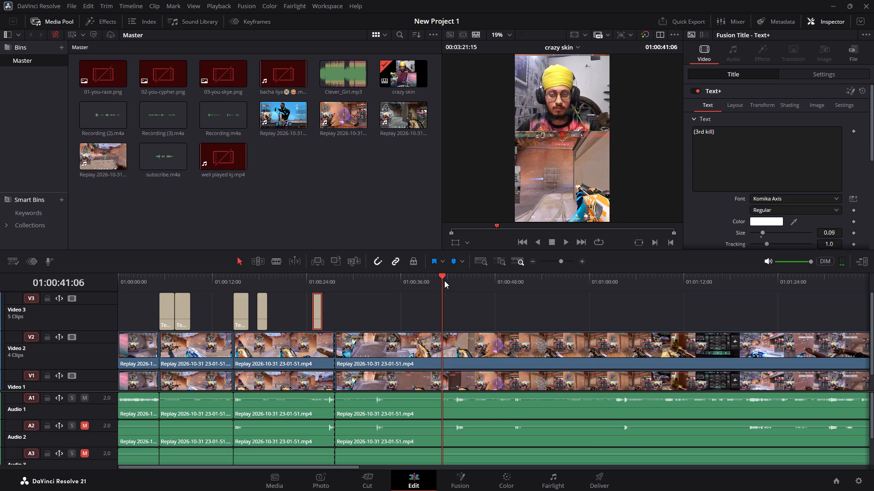
{"action": "left_click_drag", "start_coordinate": [316, 307], "coordinate": [391, 327], "text": "alt"}
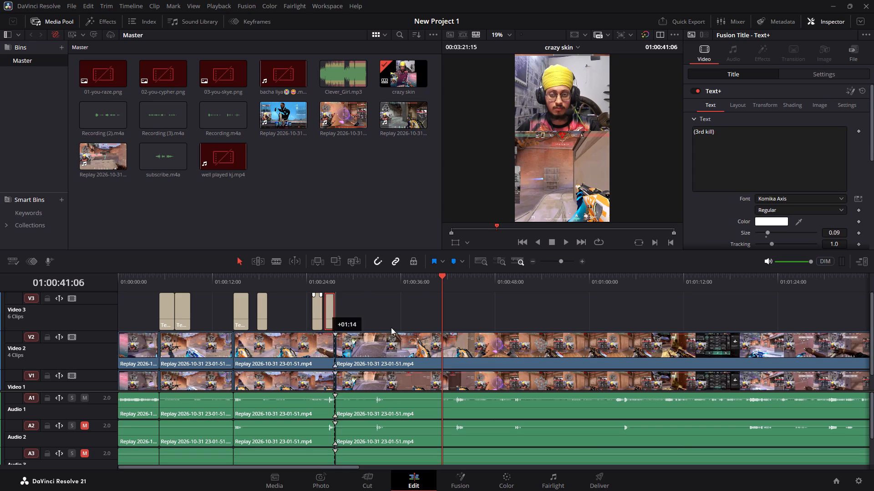
{"action": "left_click_drag", "start_coordinate": [391, 327], "coordinate": [449, 318], "text": "alt"}
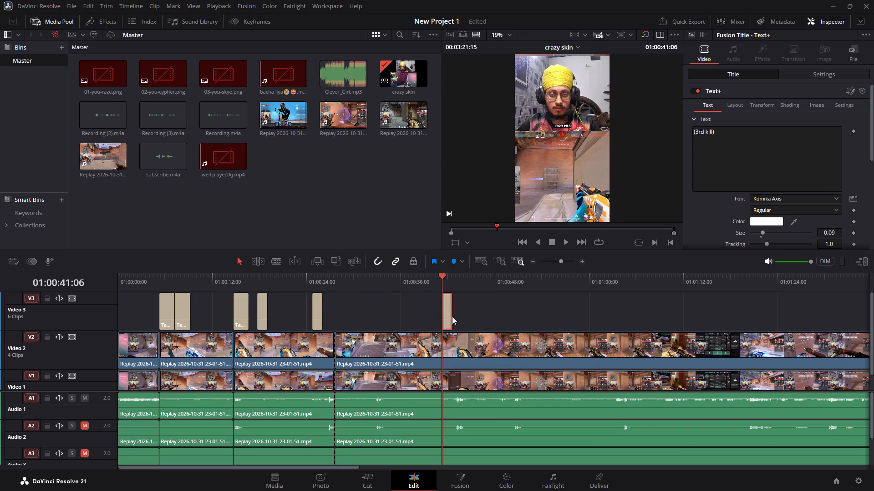
Change the new duplicate title's text to "(going for TP)".
{"action": "left_click", "coordinate": [713, 134]}
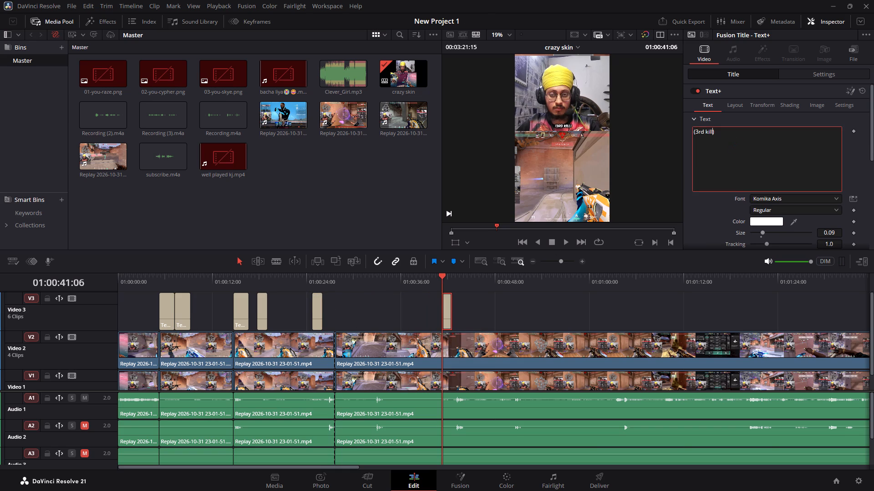
{"action": "key", "text": "Right"}
{"action": "key", "text": "Left"}
{"action": "key", "text": "ctrl+shift+Left"}
{"action": "key", "text": "ctrl+shift+Left"}
{"action": "type", "text": "goinf"}
{"action": "key", "text": "BackSpace"}
{"action": "type", "text": "g for TP"}
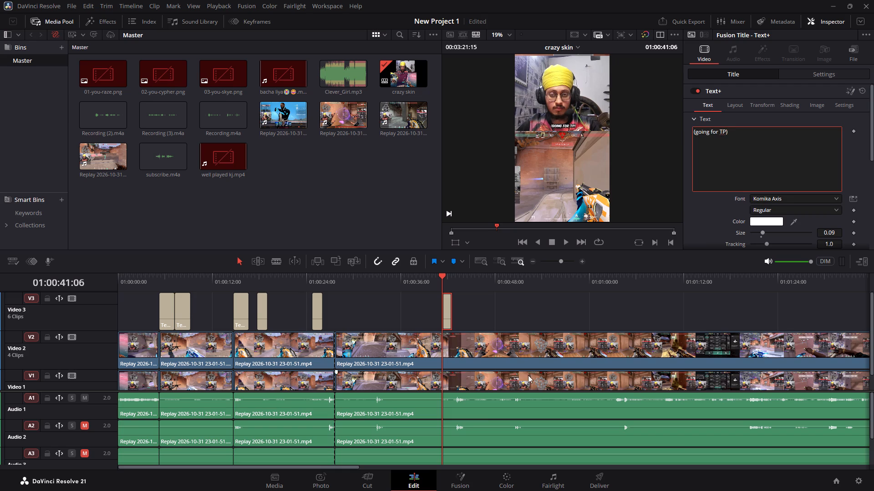
Play back the "(going for TP)" title at 01:00:41:06 to check its animation and timing against the gameplay.
{"action": "left_click", "coordinate": [444, 284]}
{"action": "left_click_drag", "start_coordinate": [447, 283], "coordinate": [437, 281]}
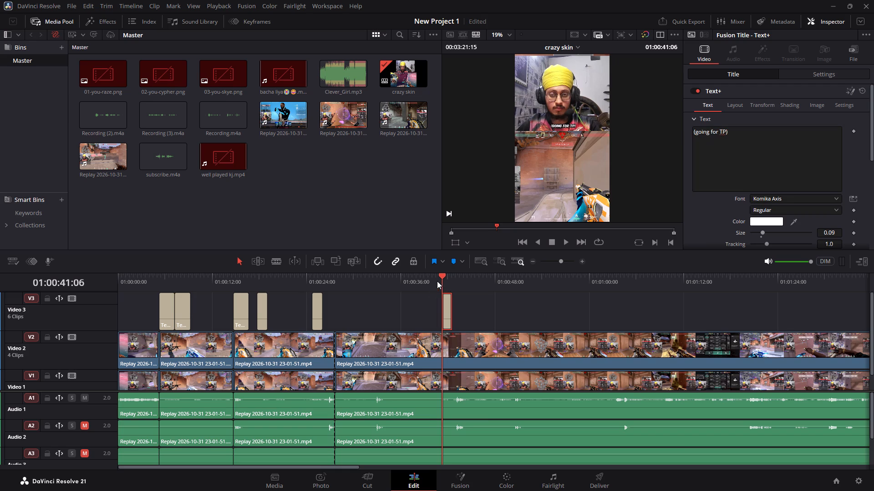
{"action": "left_click_drag", "start_coordinate": [437, 281], "coordinate": [435, 280]}
{"action": "key", "text": "space"}
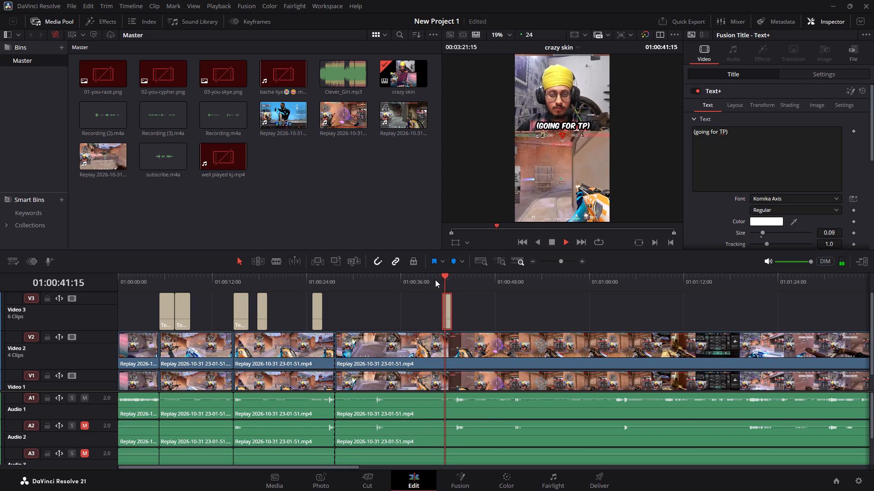
{"action": "key", "text": "space"}
{"action": "key", "text": "space"}
{"action": "key", "text": "space"}
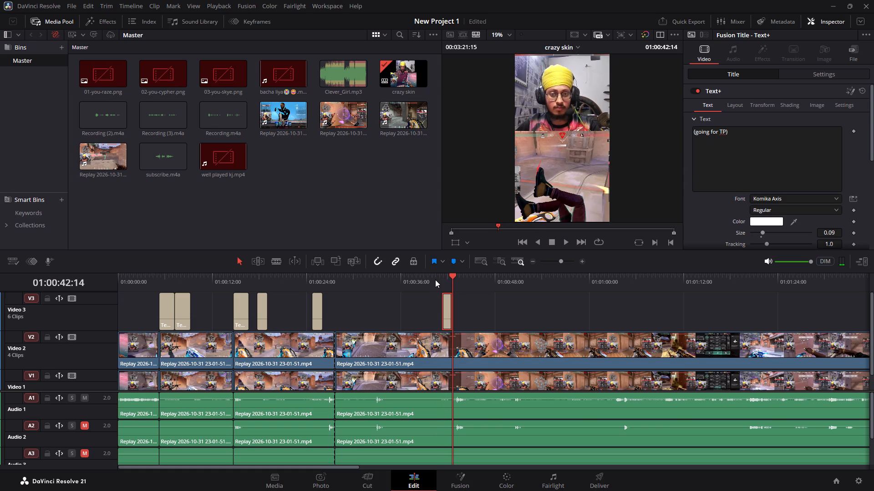
Review the gameplay after the "(going for TP)" title and split the gameplay video and audio clips at 01:00:45:18.
{"action": "key", "text": "space"}
{"action": "key", "text": "space"}
{"action": "key", "text": "space"}
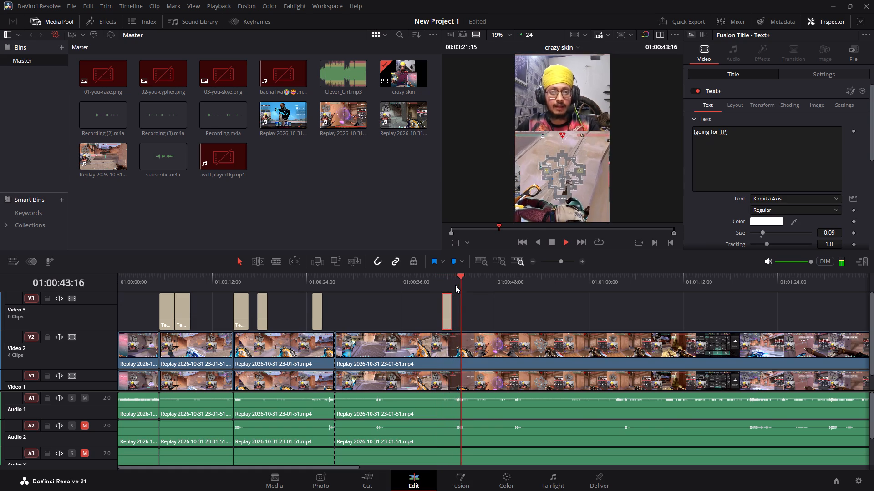
{"action": "key", "text": "space"}
{"action": "key", "text": "space"}
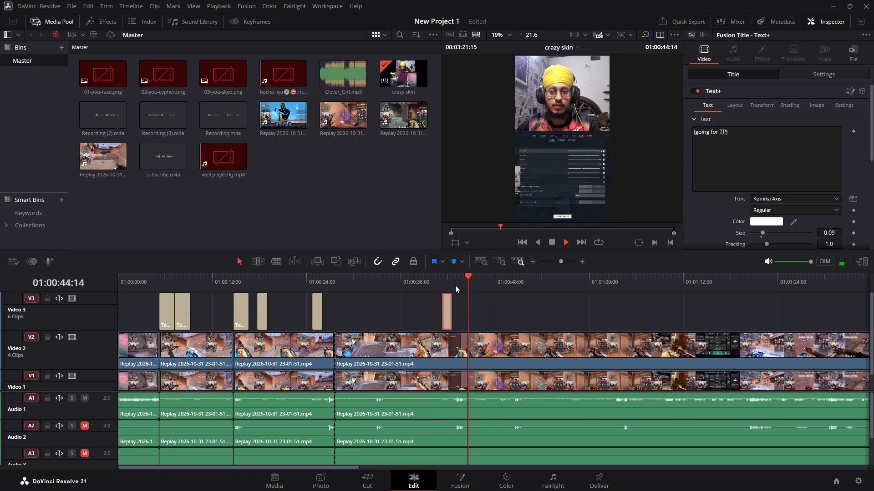
{"action": "key", "text": "space"}
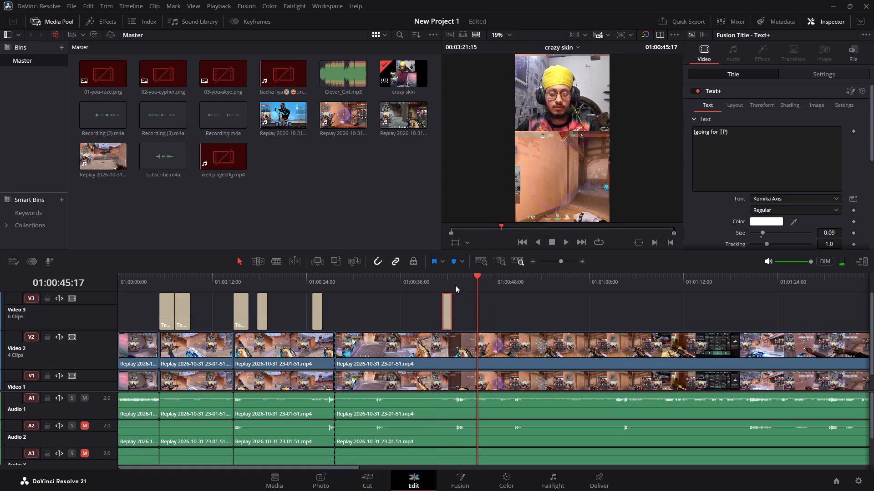
{"action": "key", "text": "space"}
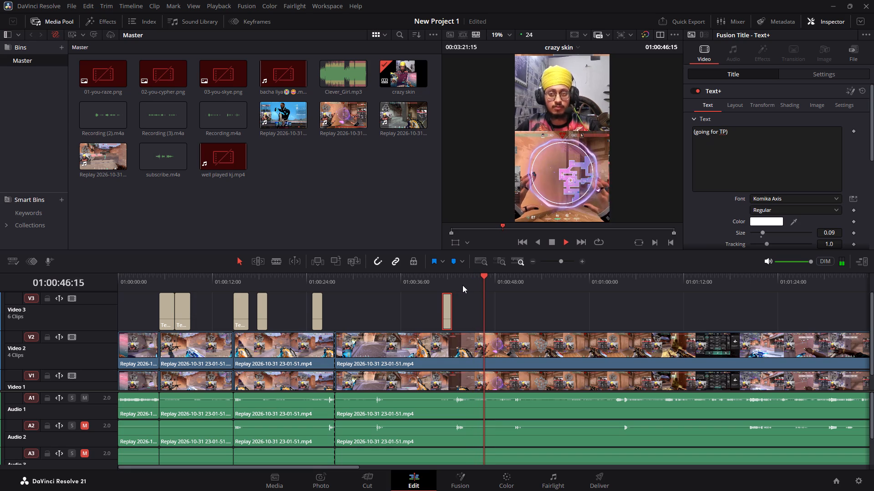
{"action": "left_click", "coordinate": [462, 285]}
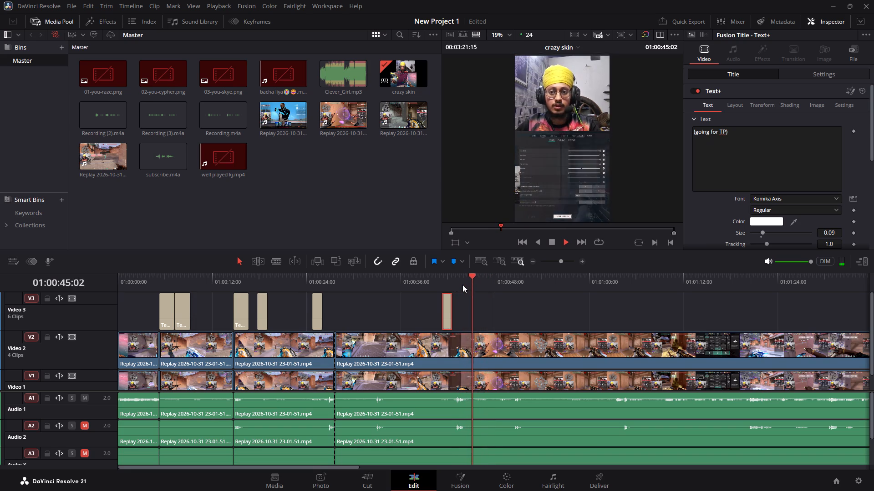
{"action": "key", "text": "space"}
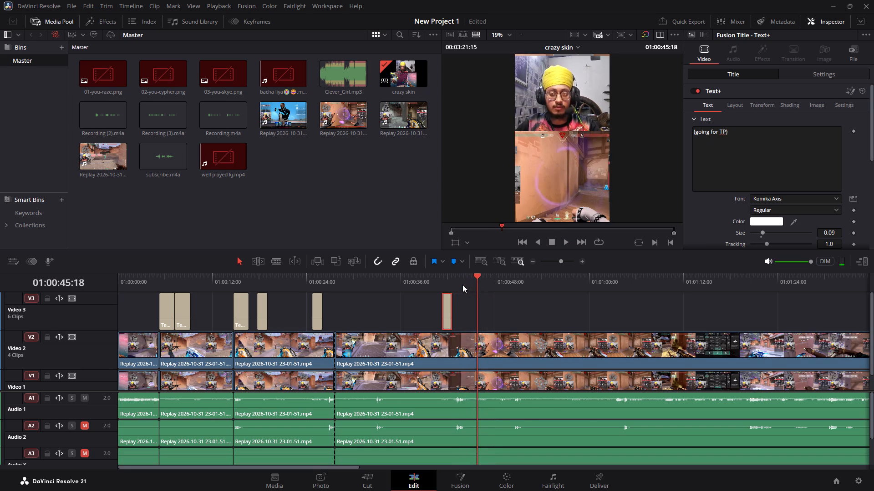
{"action": "key", "text": "ctrl+b"}
Split the gameplay clips again at 01:01:02:18 and ripple-delete the dead section between 01:00:45:18 and that cut.
{"action": "key", "text": "space"}
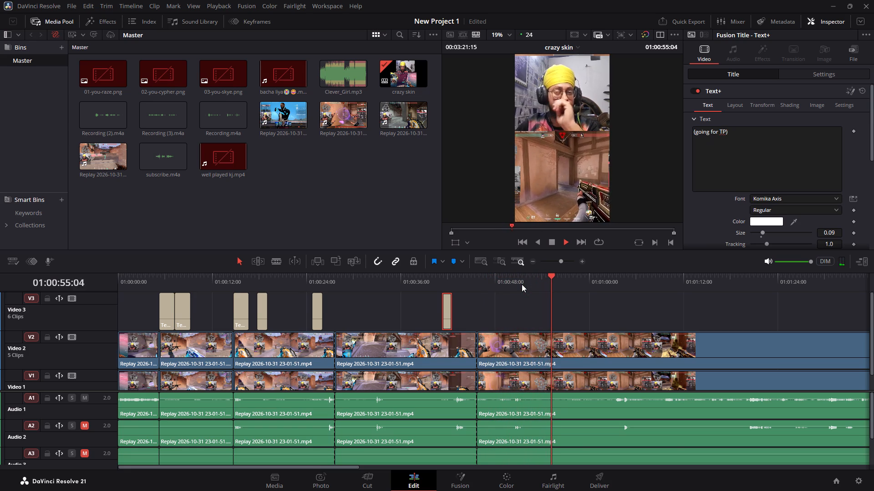
{"action": "left_click", "coordinate": [599, 284]}
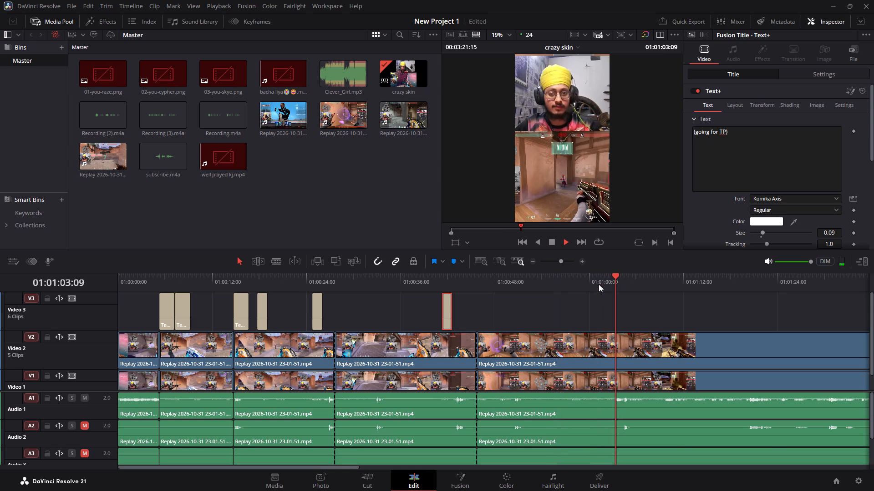
{"action": "key", "text": "space"}
{"action": "left_click", "coordinate": [606, 278]}
{"action": "key", "text": "space"}
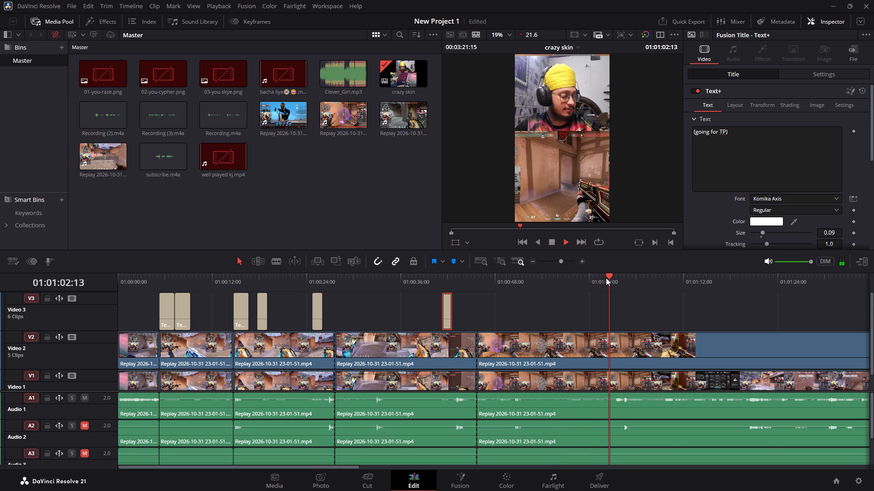
{"action": "key", "text": "space"}
{"action": "key", "text": "ctrl+b"}
{"action": "left_click", "coordinate": [571, 361]}
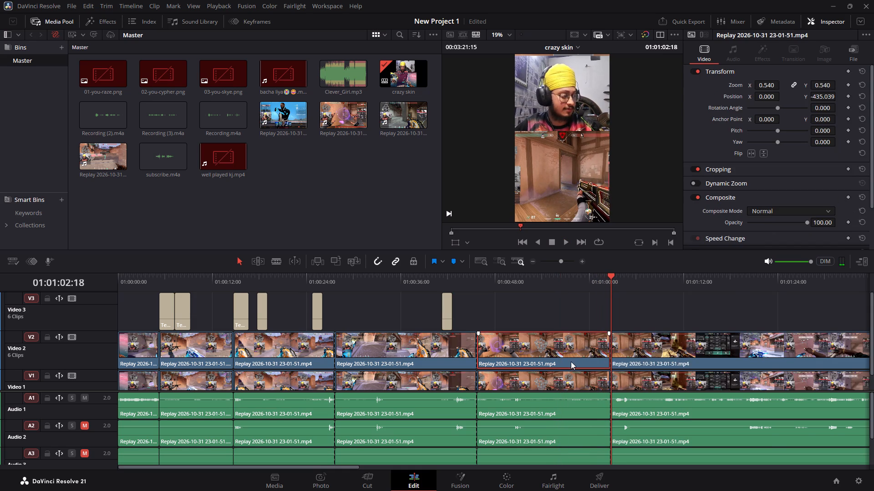
{"action": "key", "text": "Delete"}
Review the footage after the new join, split it at 01:00:46:07, and ripple-delete the short piece starting at 01:00:45:18.
{"action": "key", "text": "space"}
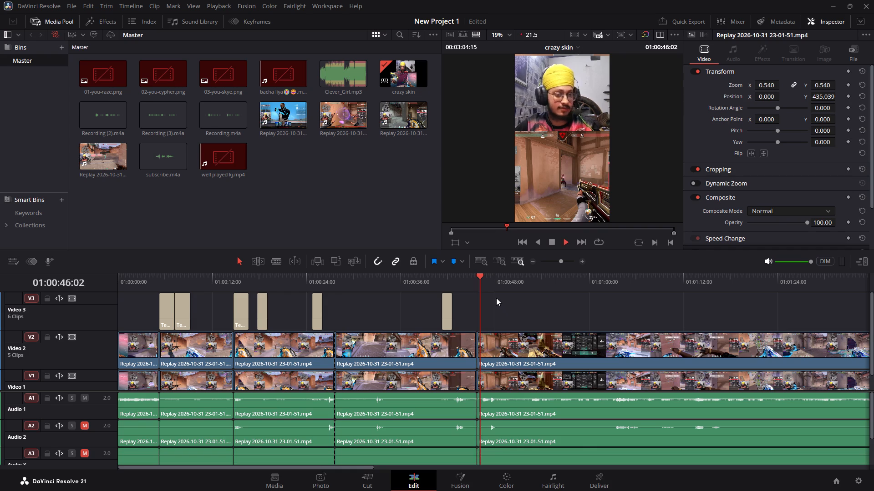
{"action": "key", "text": "space"}
{"action": "key", "text": "space"}
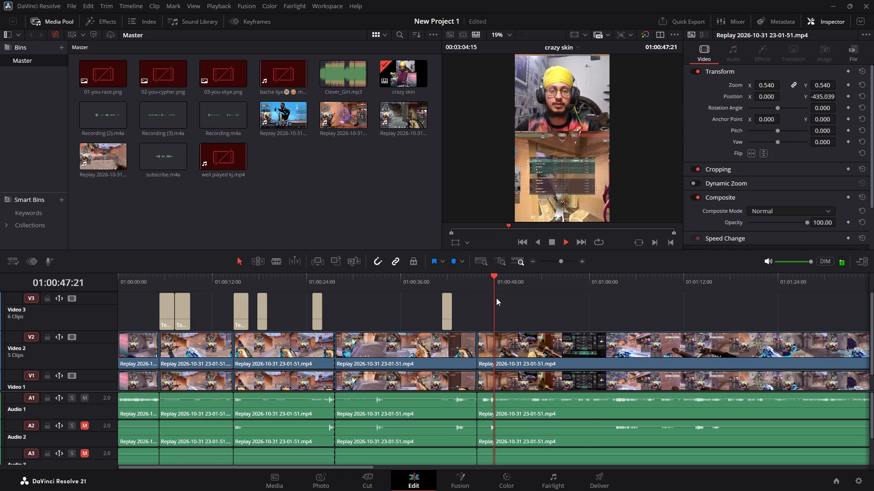
{"action": "key", "text": "space"}
{"action": "left_click", "coordinate": [477, 278]}
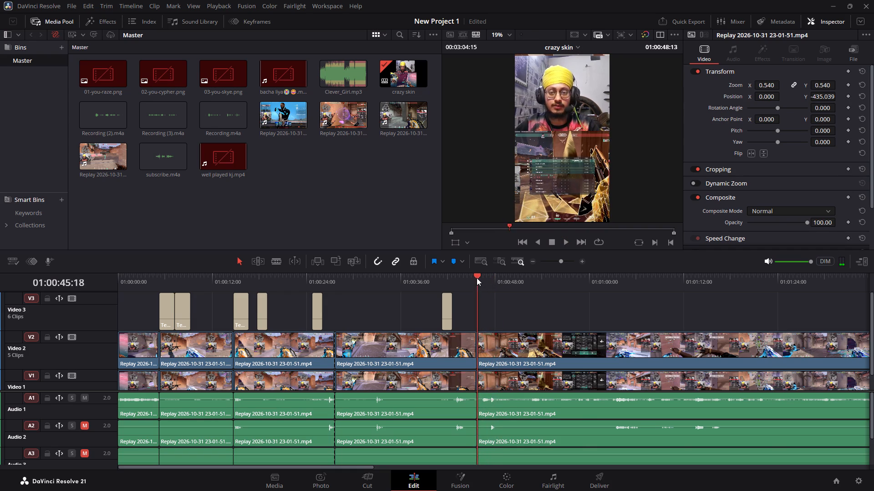
{"action": "left_click", "coordinate": [491, 278]}
{"action": "left_click", "coordinate": [478, 277]}
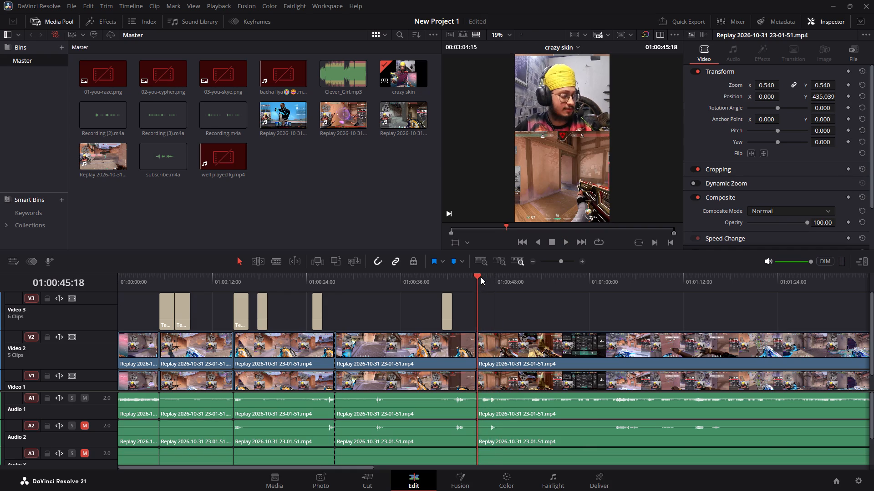
{"action": "key", "text": "space"}
{"action": "key", "text": "space"}
{"action": "key", "text": "space"}
{"action": "key", "text": "space"}
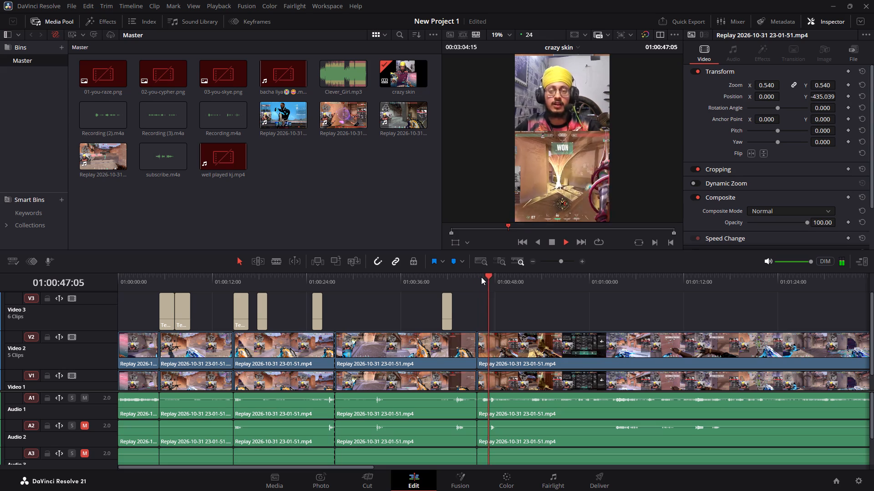
{"action": "key", "text": "space"}
{"action": "left_click", "coordinate": [483, 277]}
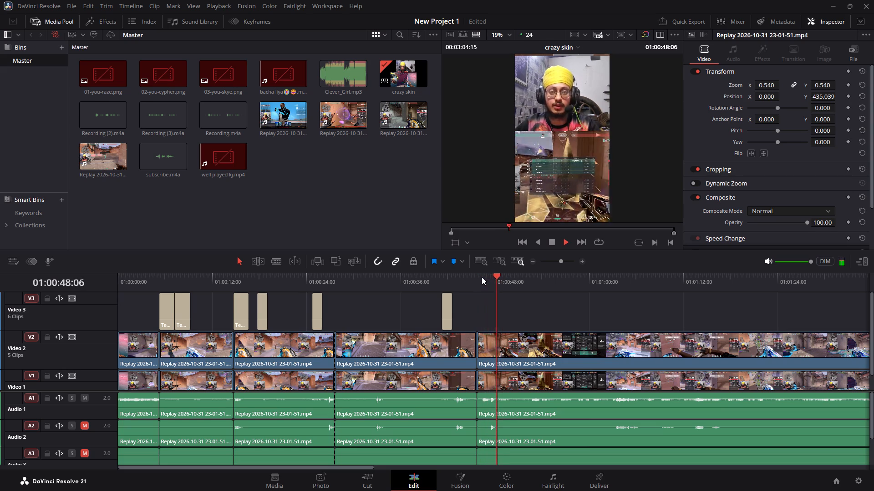
{"action": "left_click", "coordinate": [482, 277]}
{"action": "key", "text": "space"}
{"action": "key", "text": "ctrl+b"}
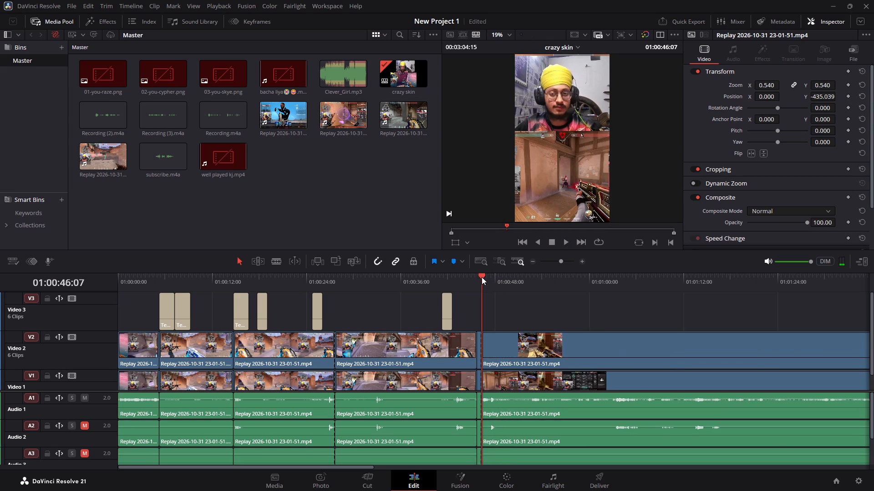
{"action": "left_click", "coordinate": [479, 350]}
{"action": "key", "text": "Delete"}
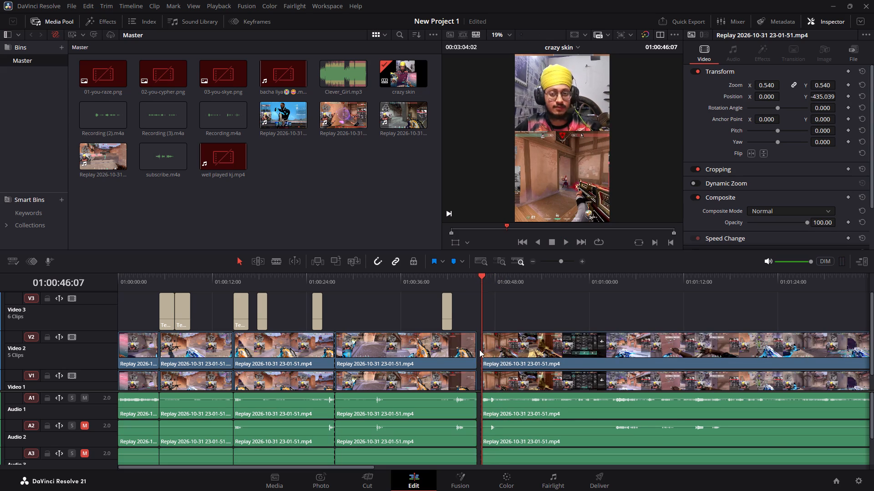
Replay the gameplay across the join at 01:00:45:18 several times to check the cut's timing and audio.
{"action": "left_click", "coordinate": [471, 277]}
{"action": "key", "text": "space"}
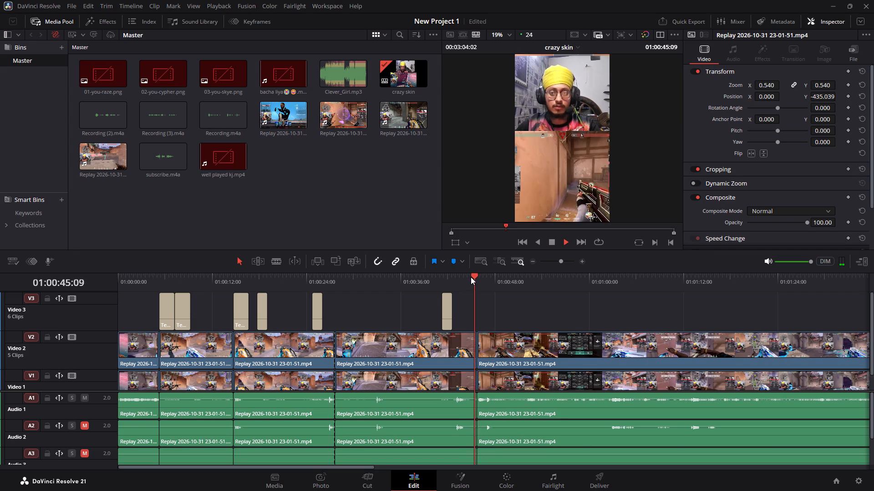
{"action": "key", "text": "space"}
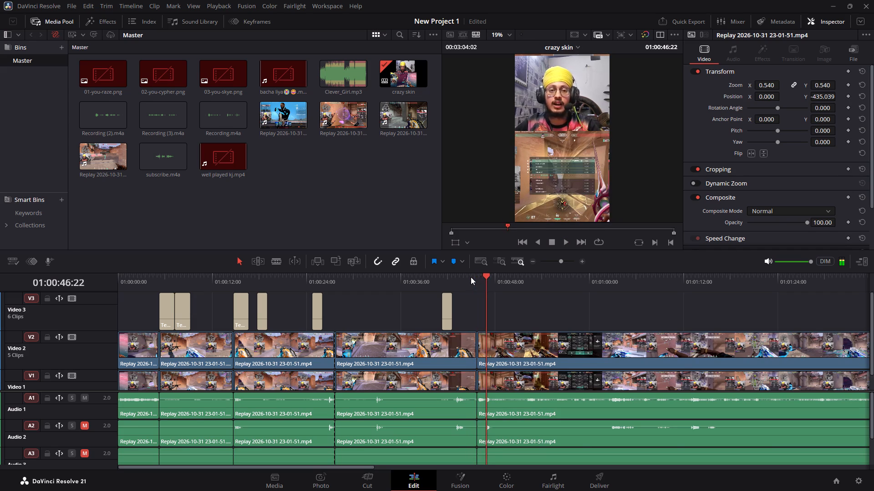
{"action": "left_click", "coordinate": [471, 277]}
{"action": "key", "text": "space"}
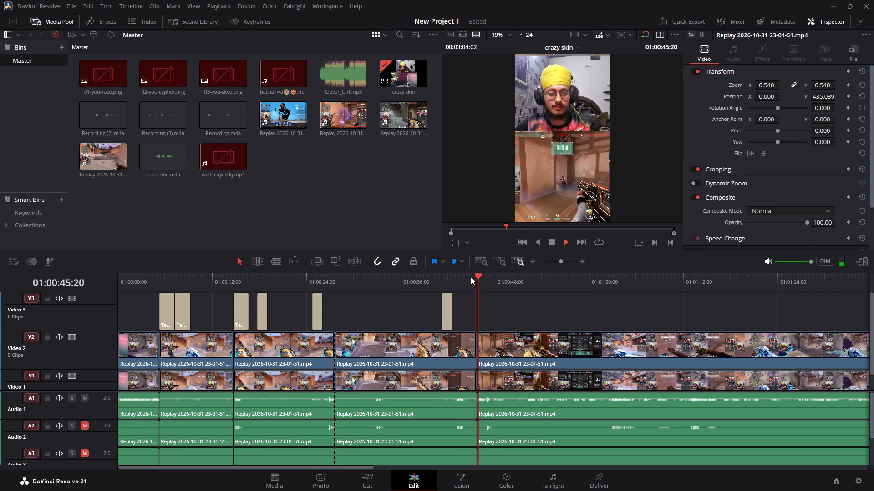
{"action": "key", "text": "space"}
{"action": "left_click", "coordinate": [471, 276]}
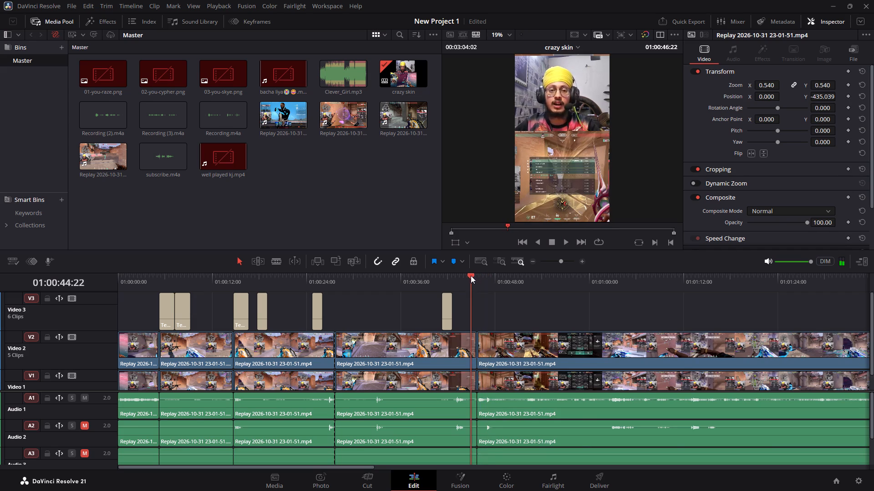
{"action": "key", "text": "space"}
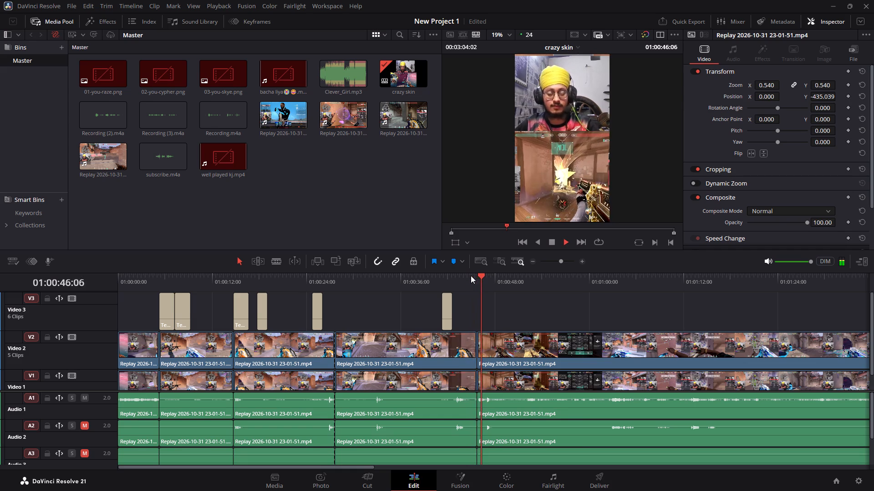
{"action": "scroll", "coordinate": [476, 299], "scroll_direction": "up", "scroll_amount": 1, "text": "alt"}
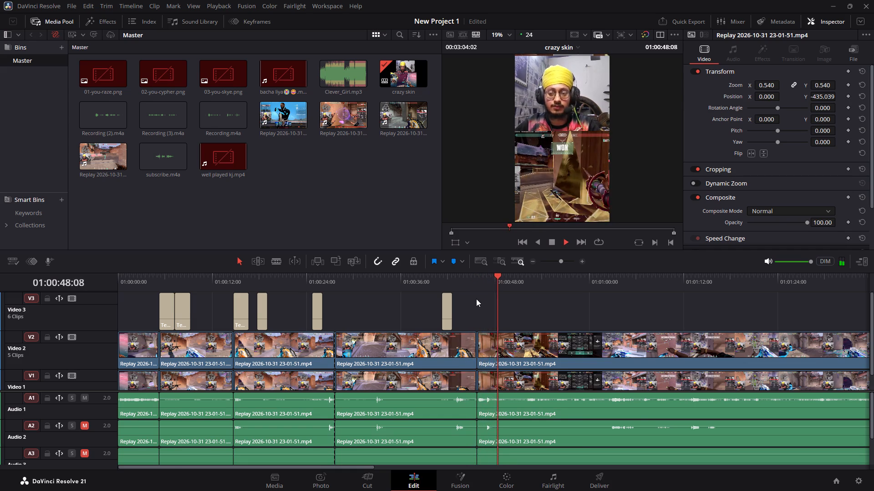
{"action": "scroll", "coordinate": [476, 299], "scroll_direction": "up", "scroll_amount": 2, "text": "alt"}
{"action": "left_click", "coordinate": [286, 277]}
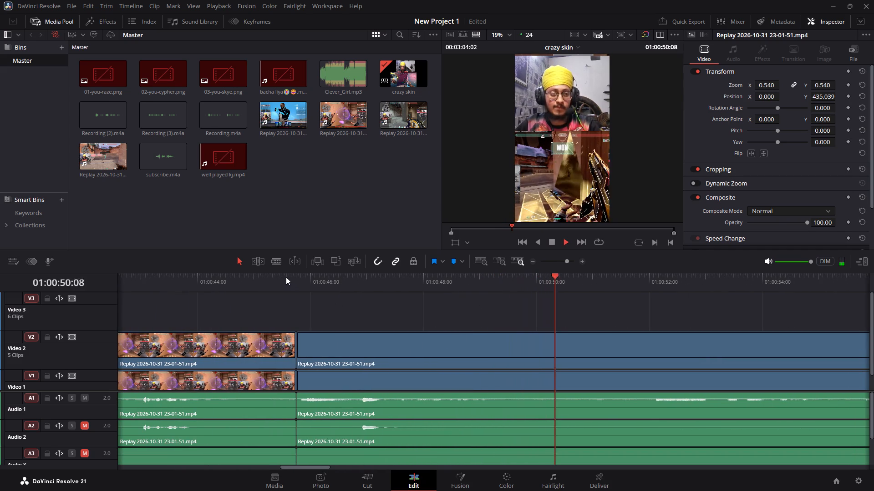
{"action": "key", "text": "space"}
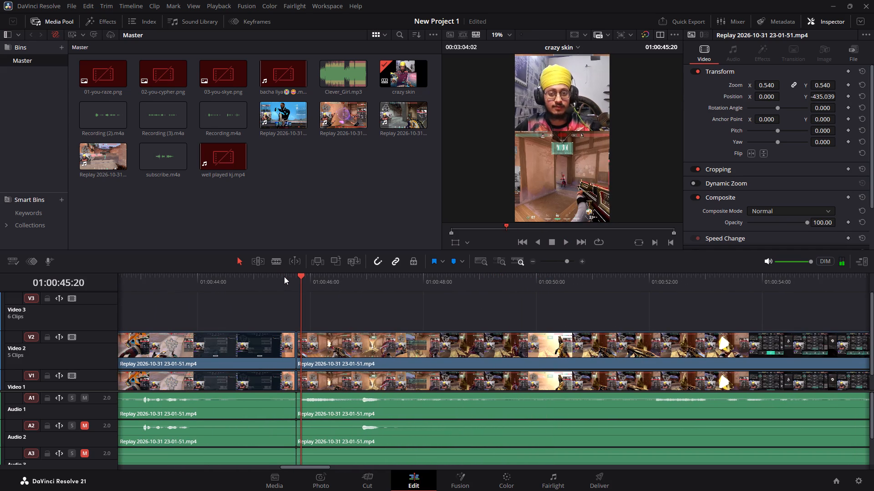
{"action": "left_click", "coordinate": [286, 278]}
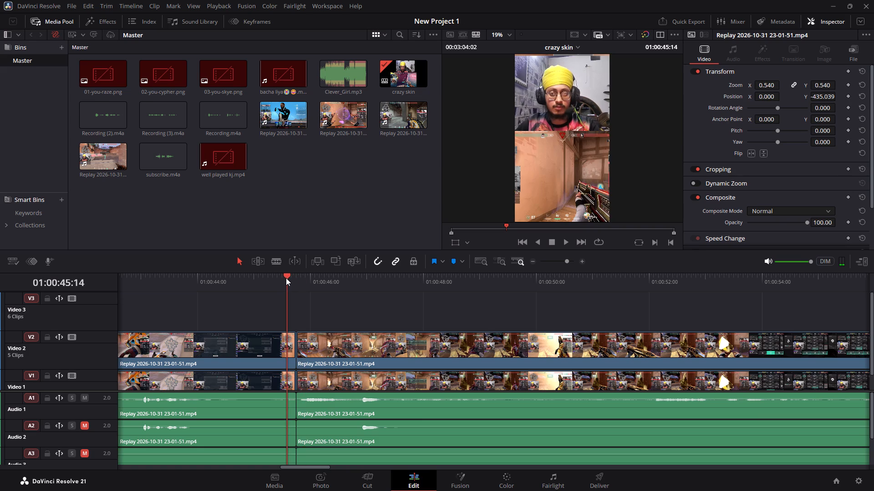
{"action": "key", "text": "space"}
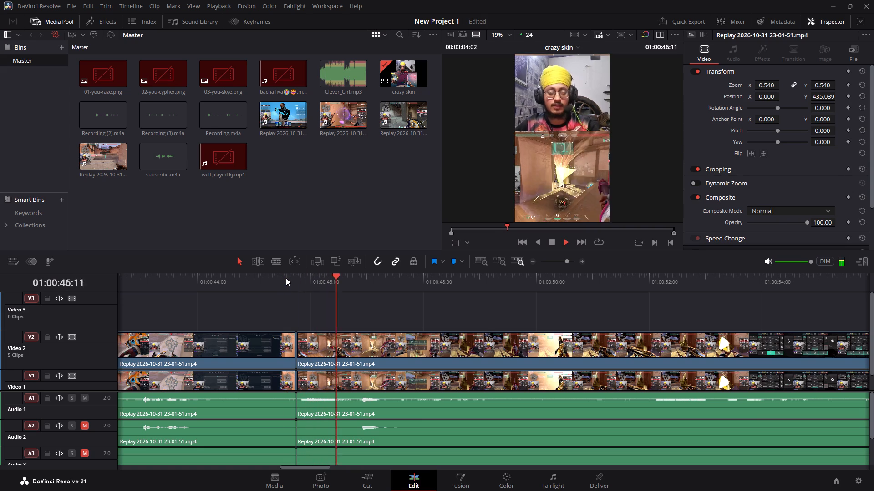
{"action": "scroll", "coordinate": [286, 278], "scroll_direction": "down", "scroll_amount": 2, "text": "alt"}
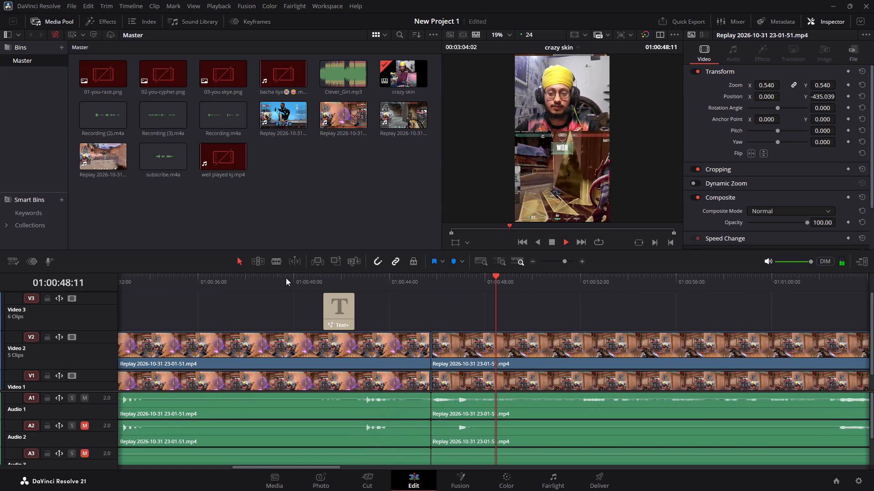
{"action": "scroll", "coordinate": [286, 278], "scroll_direction": "down", "scroll_amount": 1, "text": "alt"}
{"action": "left_click", "coordinate": [442, 279]}
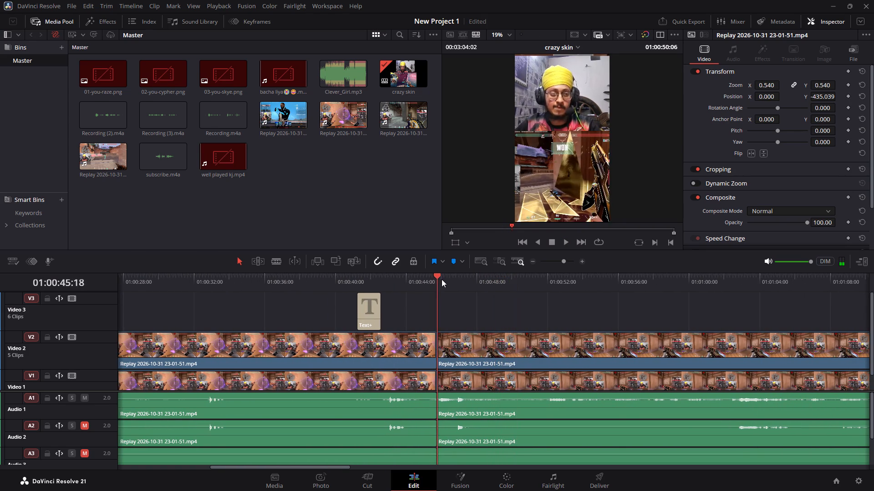
{"action": "key", "text": "space"}
{"action": "left_click", "coordinate": [438, 279]}
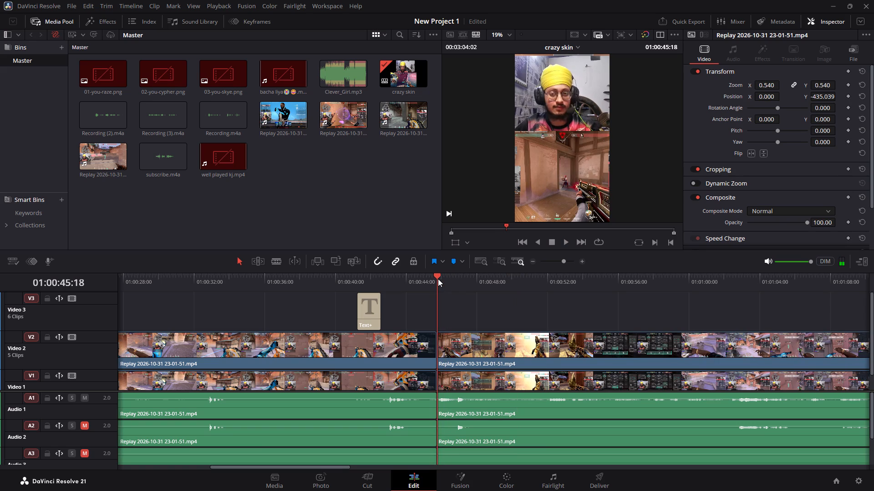
{"action": "key", "text": "space"}
{"action": "key", "text": "space"}
{"action": "key", "text": "space"}
{"action": "key", "text": "space"}
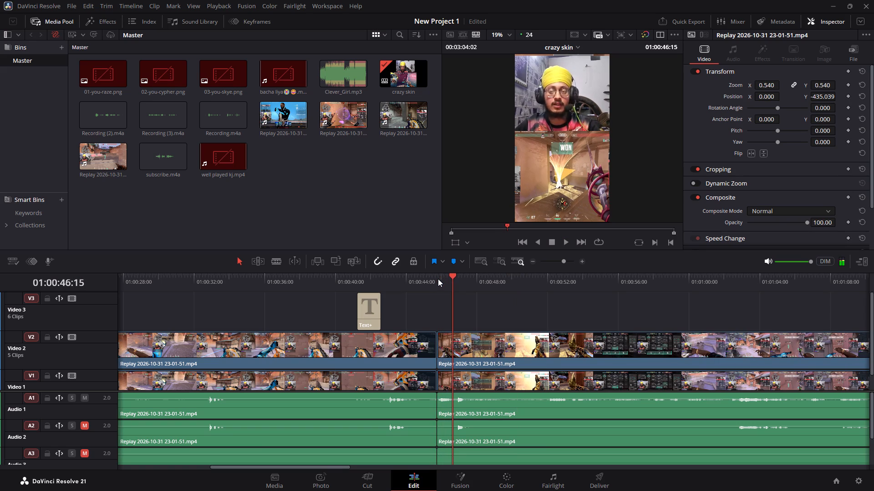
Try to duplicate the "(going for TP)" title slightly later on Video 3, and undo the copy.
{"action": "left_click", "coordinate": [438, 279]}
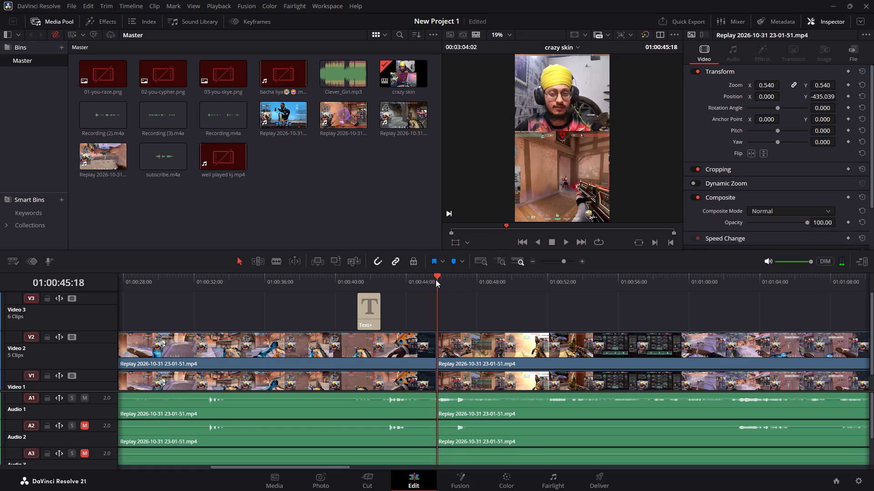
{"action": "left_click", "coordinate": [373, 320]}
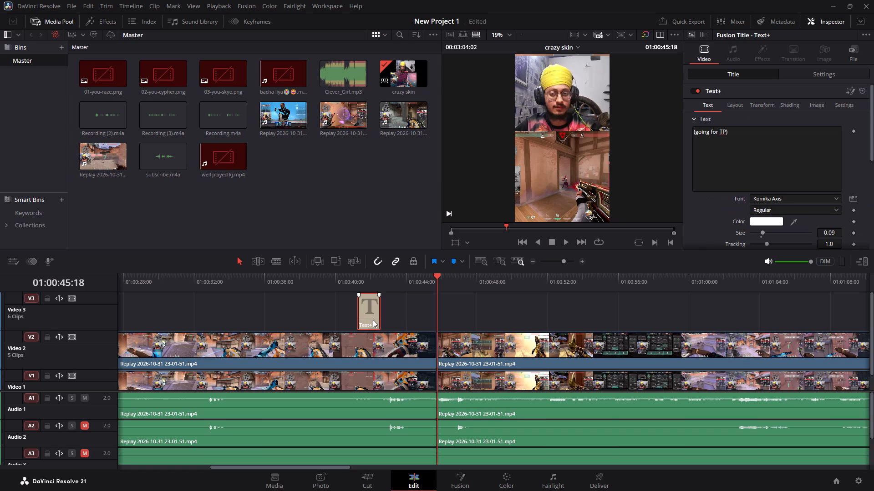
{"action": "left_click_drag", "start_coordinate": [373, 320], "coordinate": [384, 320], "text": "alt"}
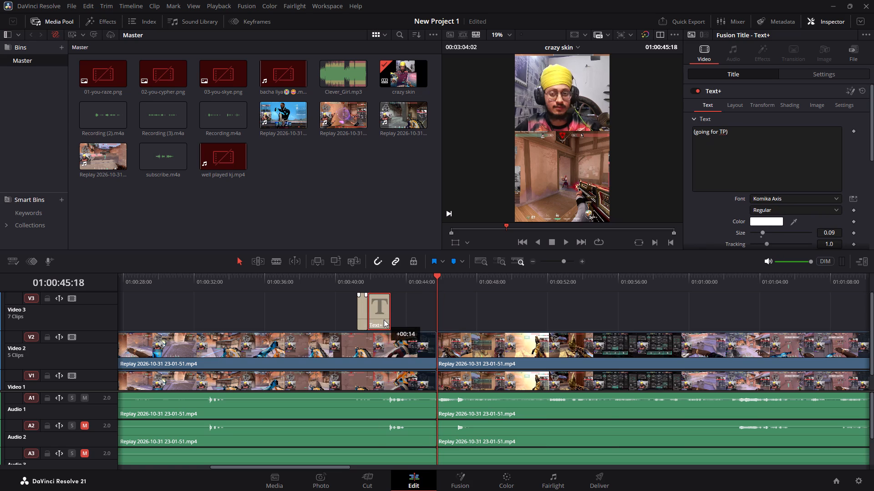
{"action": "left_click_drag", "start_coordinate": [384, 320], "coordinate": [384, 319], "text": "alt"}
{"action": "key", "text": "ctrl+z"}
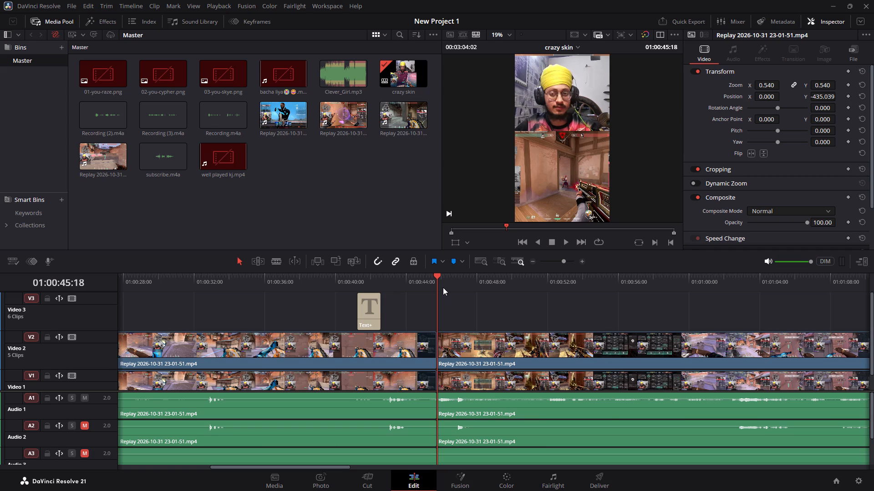
Review the start of the edit and ripple-delete the opening gameplay clip before the "(i was on call)" title.
{"action": "scroll", "coordinate": [443, 287], "scroll_direction": "down", "scroll_amount": 1, "text": "alt"}
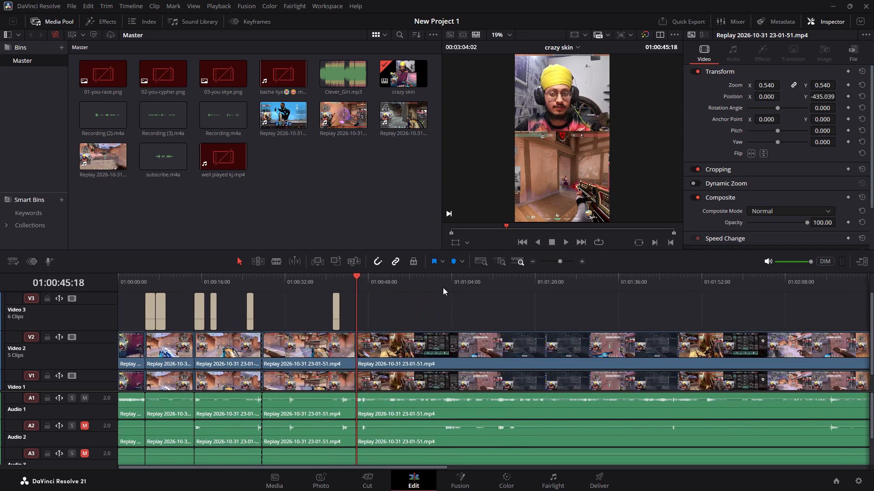
{"action": "scroll", "coordinate": [443, 287], "scroll_direction": "down", "scroll_amount": 1, "text": "alt"}
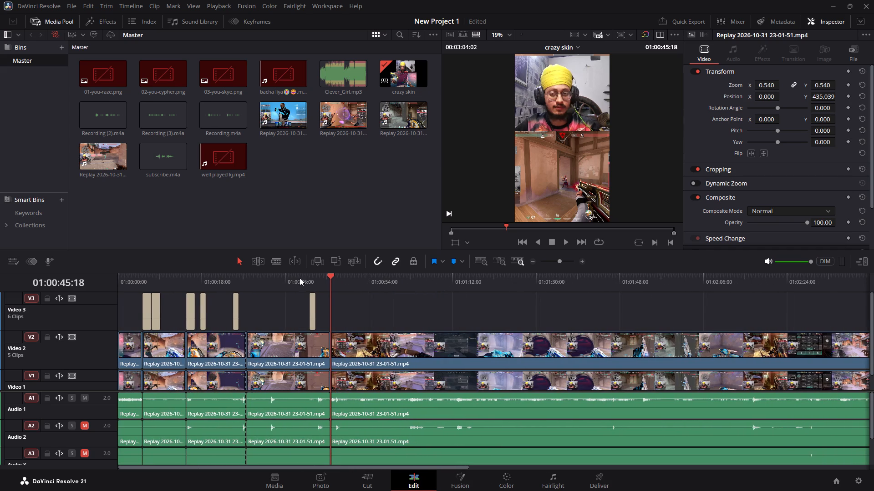
{"action": "left_click", "coordinate": [146, 279]}
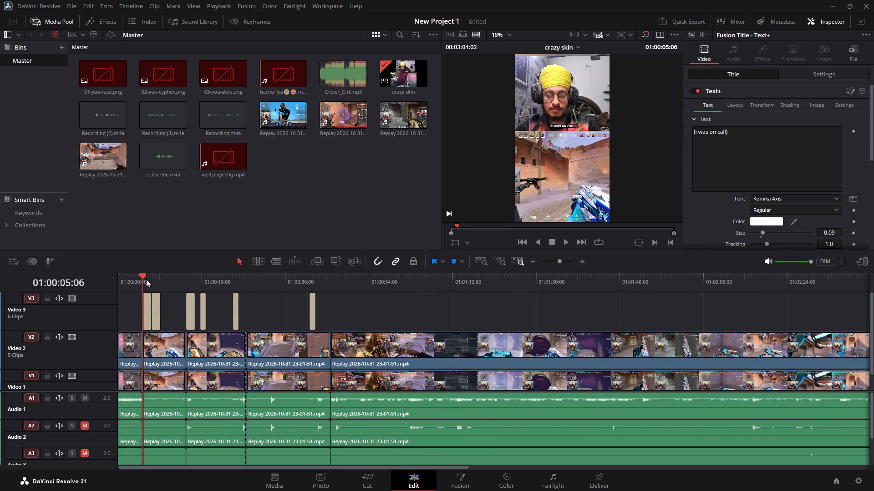
{"action": "key", "text": "space"}
{"action": "key", "text": "space"}
{"action": "left_click", "coordinate": [136, 346]}
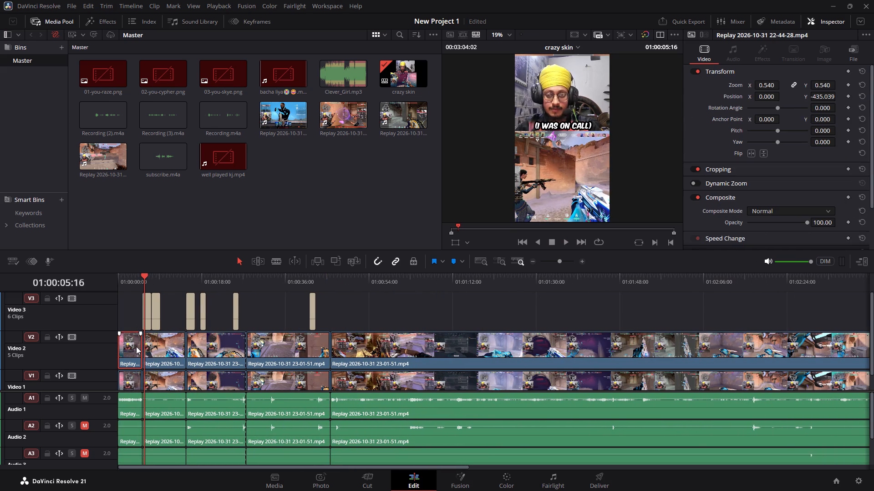
{"action": "left_click", "coordinate": [126, 286]}
{"action": "key", "text": "space"}
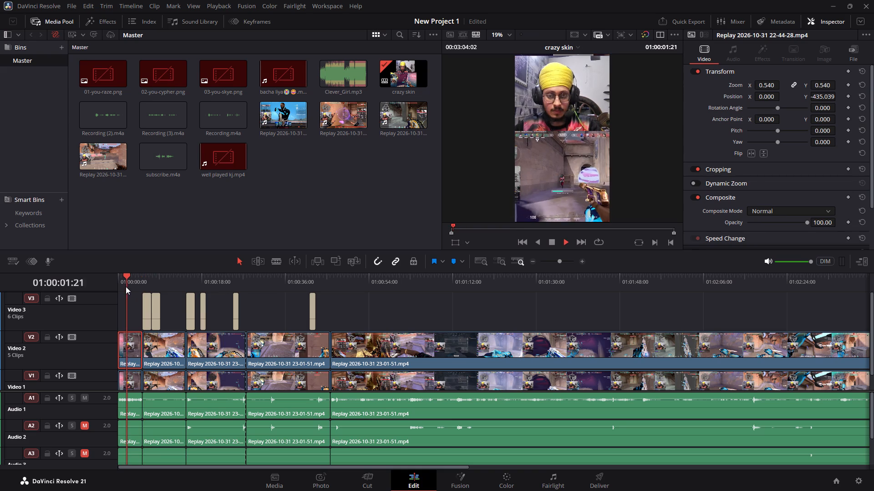
{"action": "left_click", "coordinate": [129, 346]}
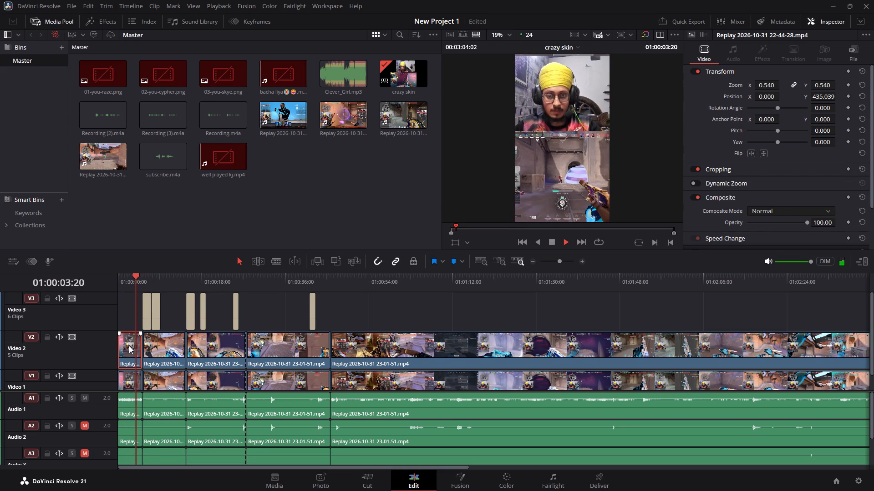
{"action": "key", "text": "Delete"}
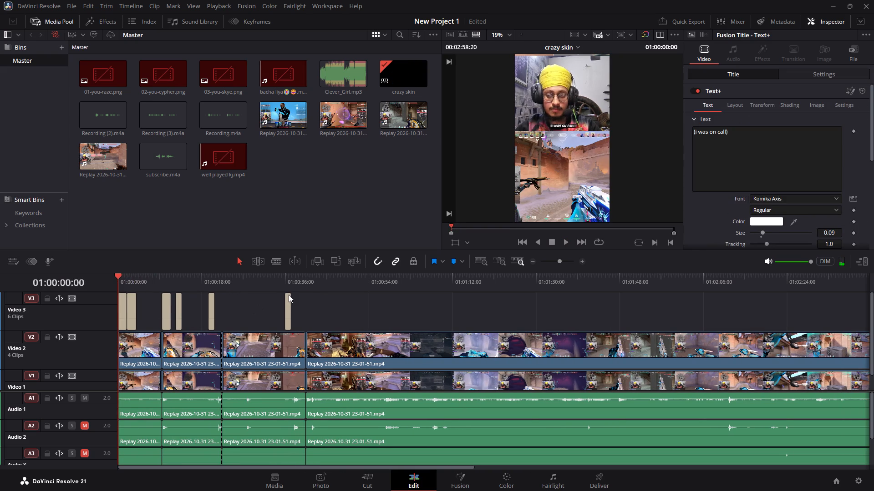
Play the footage after the cut following the "(going for TP)" title and split the gameplay video and audio at 01:00:42:10.
{"action": "left_click", "coordinate": [308, 292]}
{"action": "left_click", "coordinate": [308, 285]}
{"action": "key", "text": "space"}
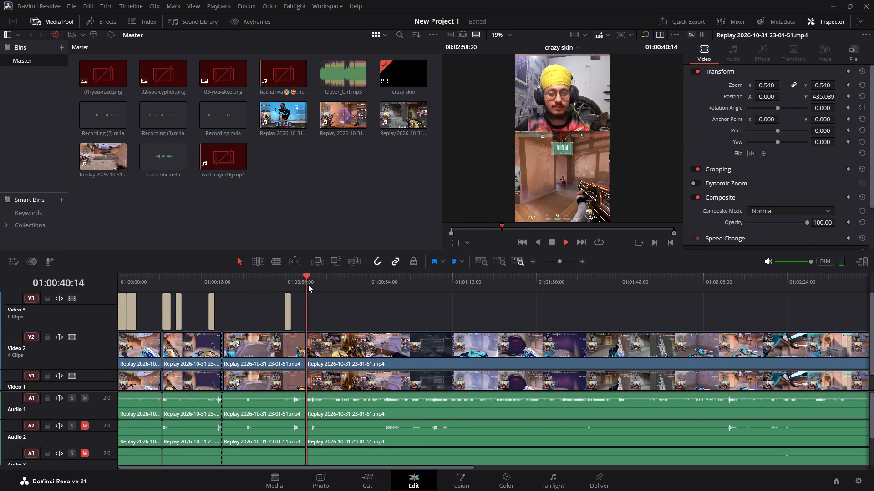
{"action": "key", "text": "space"}
{"action": "key", "text": "space"}
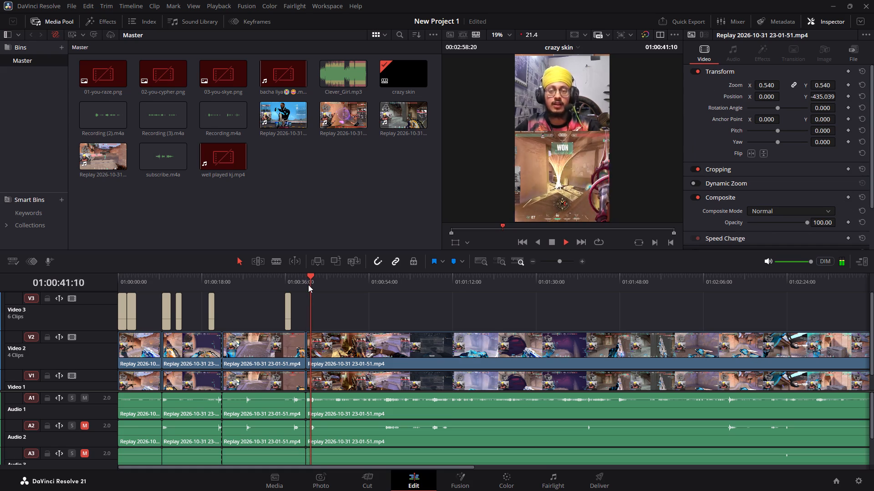
{"action": "key", "text": "space"}
{"action": "key", "text": "space"}
{"action": "key", "text": "space"}
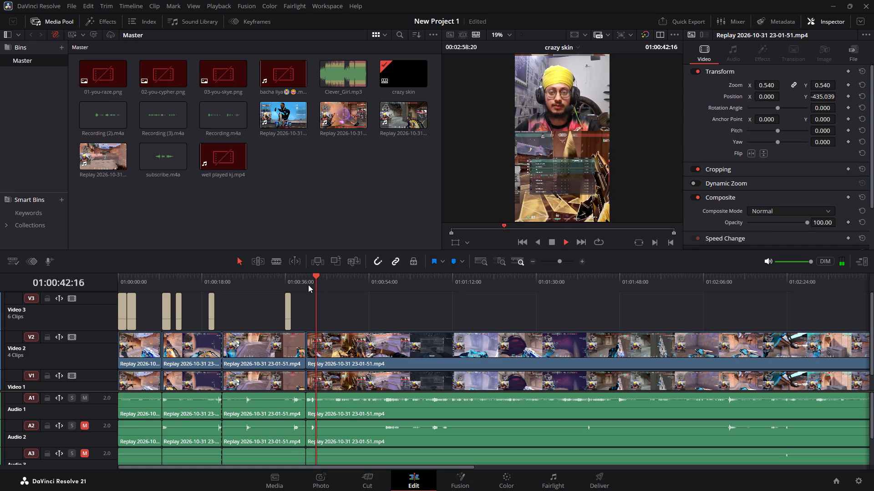
{"action": "scroll", "coordinate": [330, 288], "scroll_direction": "down", "scroll_amount": 3}
{"action": "scroll", "coordinate": [325, 376], "scroll_direction": "down", "scroll_amount": 7}
{"action": "scroll", "coordinate": [326, 419], "scroll_direction": "down", "scroll_amount": 20}
{"action": "scroll", "coordinate": [326, 419], "scroll_direction": "up", "scroll_amount": 3}
{"action": "left_click", "coordinate": [314, 278]}
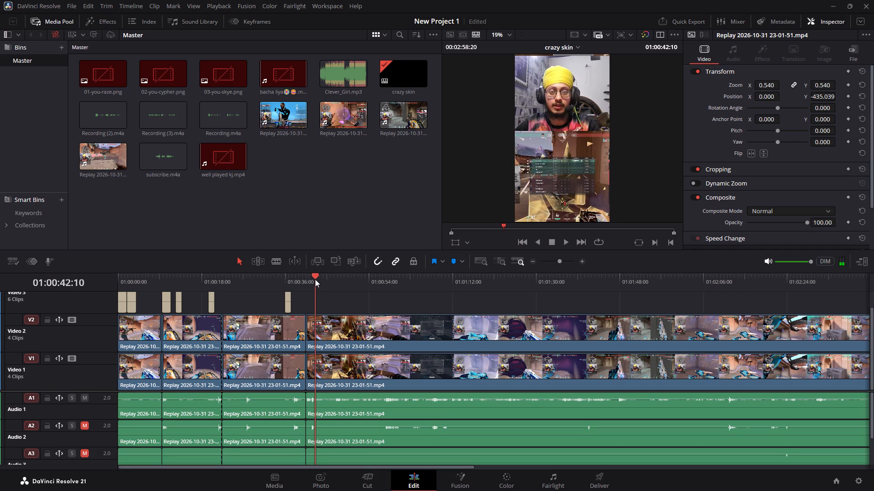
{"action": "key", "text": "ctrl+b"}
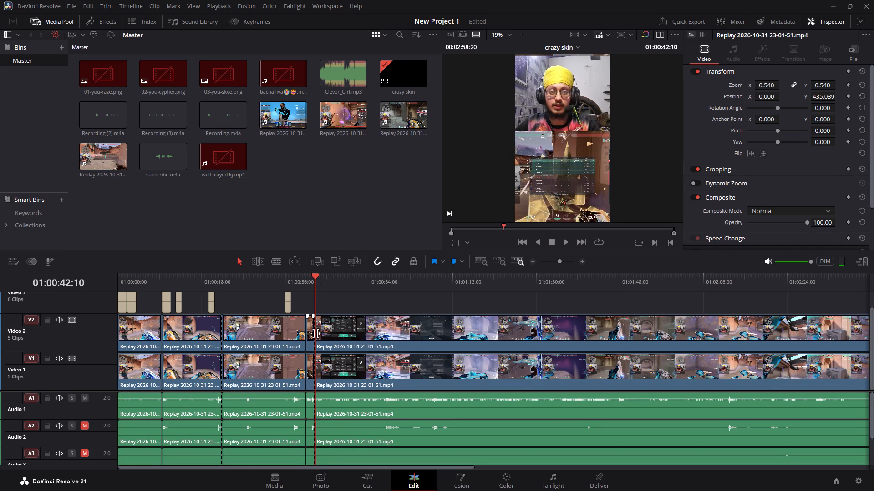
Skim the gameplay between 01:00:42:10 and about 01:01:49 for the next section worth keeping.
{"action": "key", "text": "space"}
{"action": "left_click", "coordinate": [466, 287]}
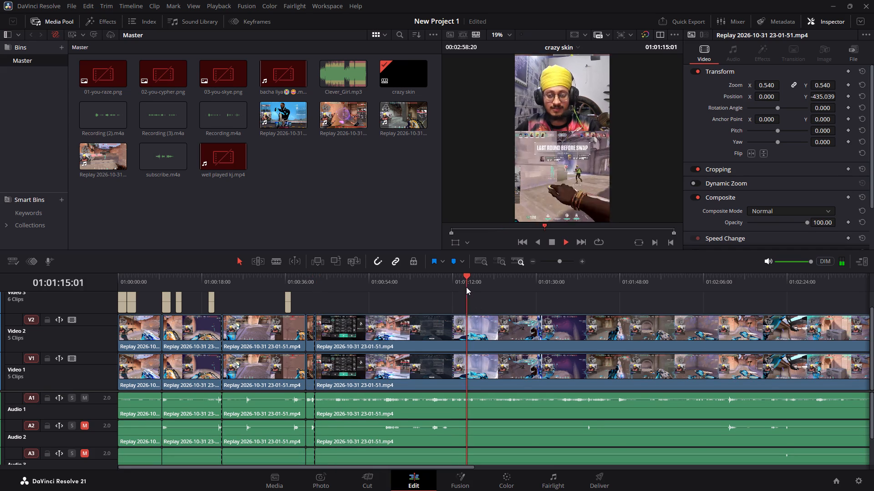
{"action": "left_click", "coordinate": [563, 287]}
{"action": "left_click", "coordinate": [595, 285]}
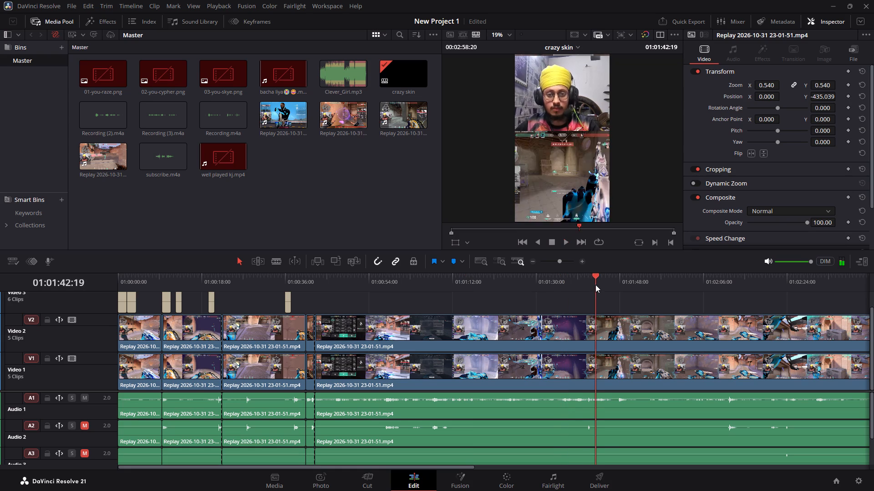
{"action": "left_click", "coordinate": [624, 282]}
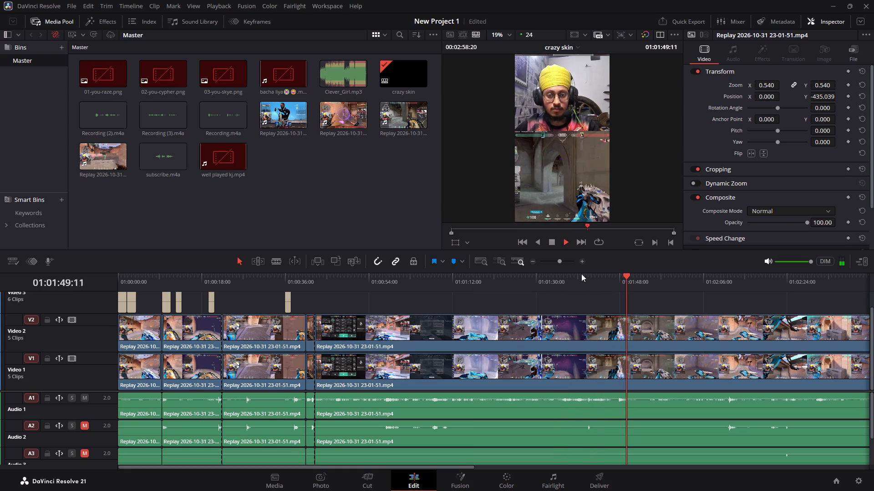
{"action": "left_click", "coordinate": [581, 274]}
{"action": "left_click", "coordinate": [560, 271]}
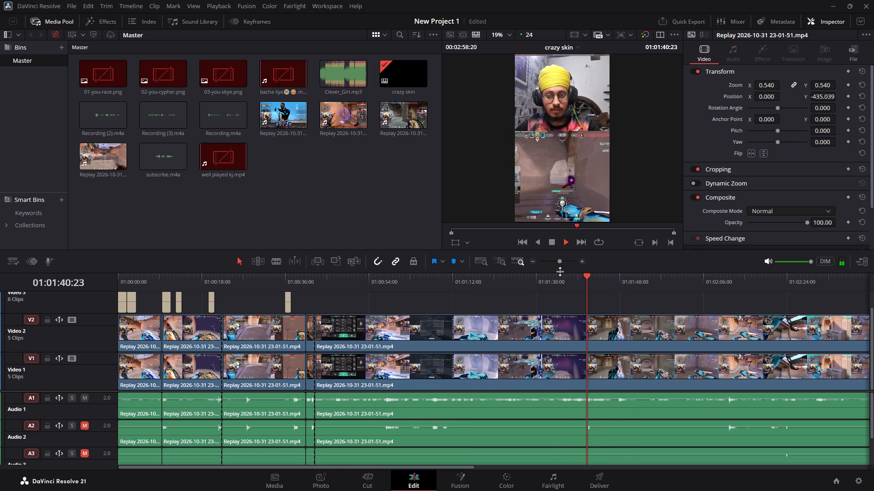
{"action": "left_click", "coordinate": [546, 282]}
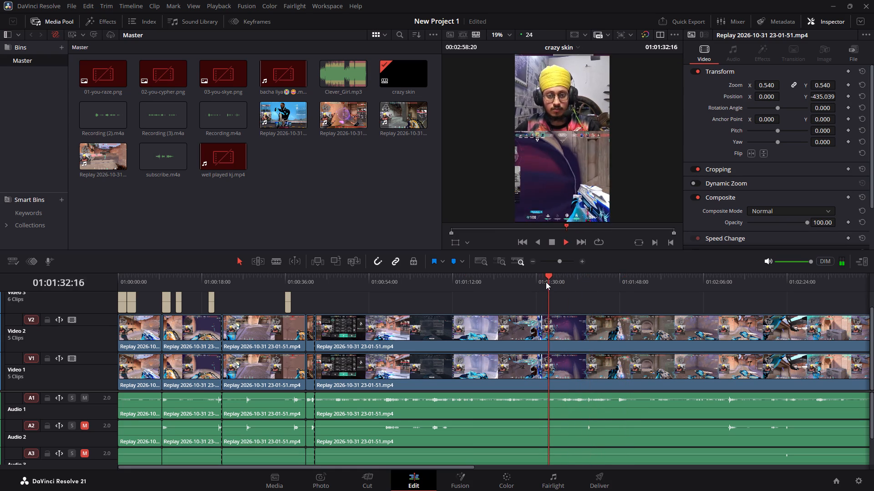
{"action": "left_click", "coordinate": [546, 282]}
{"action": "left_click", "coordinate": [513, 276]}
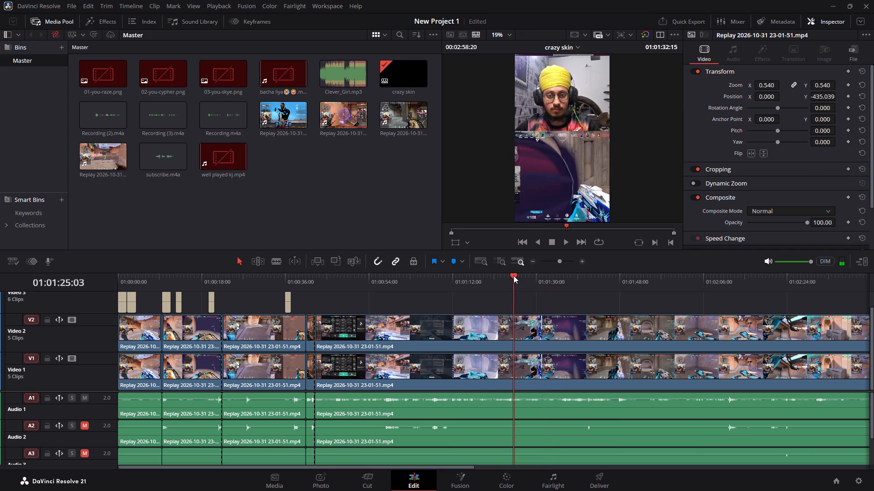
{"action": "left_click", "coordinate": [500, 278]}
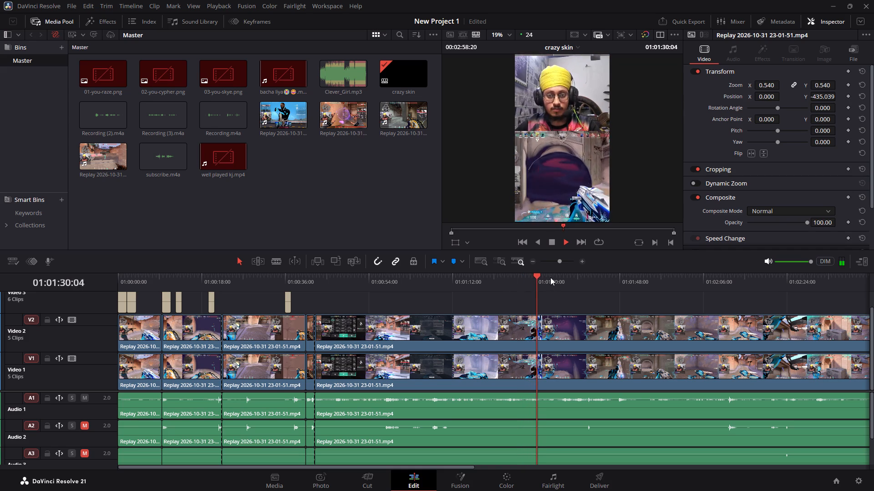
Replay the gameplay between about 01:01:34 and 01:01:39 to locate the point where the dead section should end.
{"action": "left_click", "coordinate": [577, 280]}
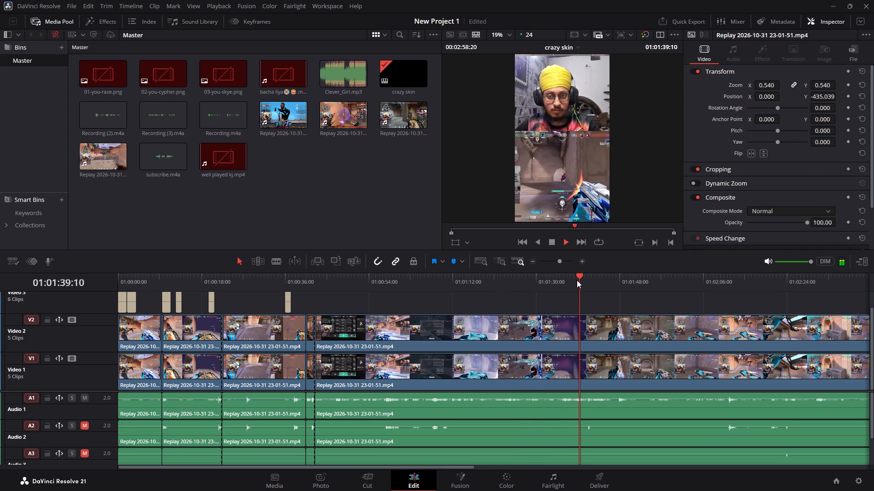
{"action": "left_click", "coordinate": [575, 280]}
{"action": "left_click", "coordinate": [566, 278]}
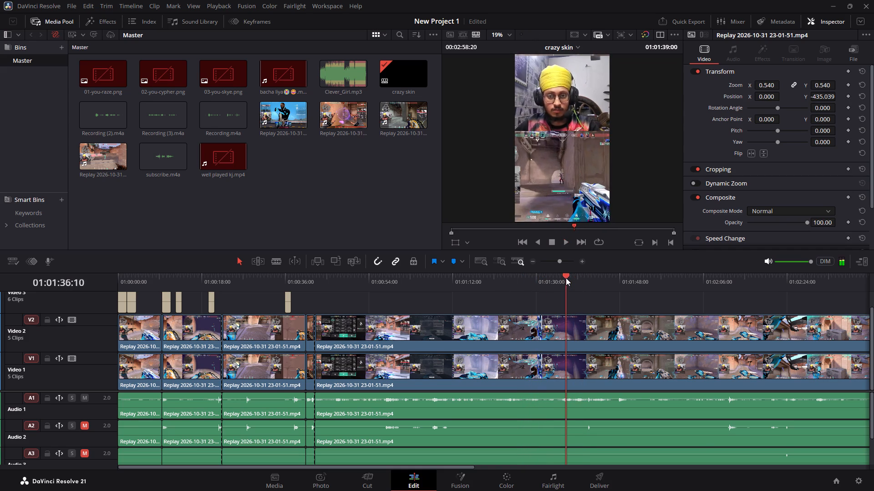
{"action": "left_click", "coordinate": [557, 277]}
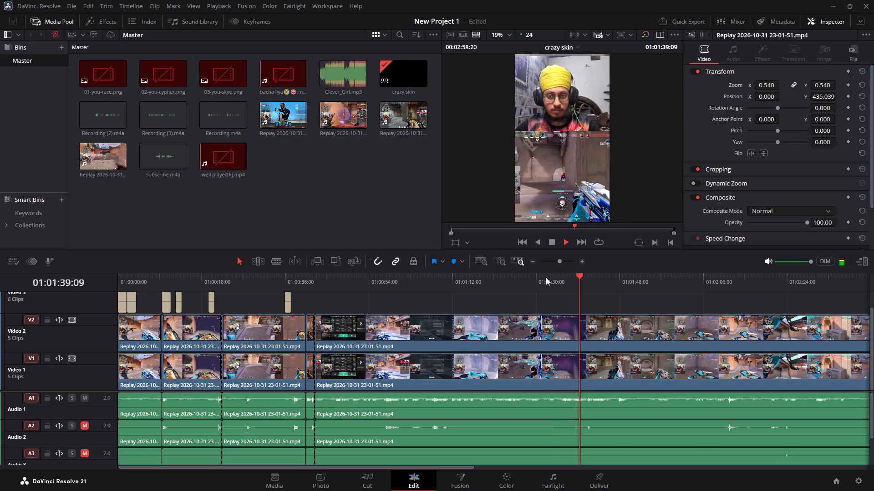
{"action": "left_click", "coordinate": [560, 281]}
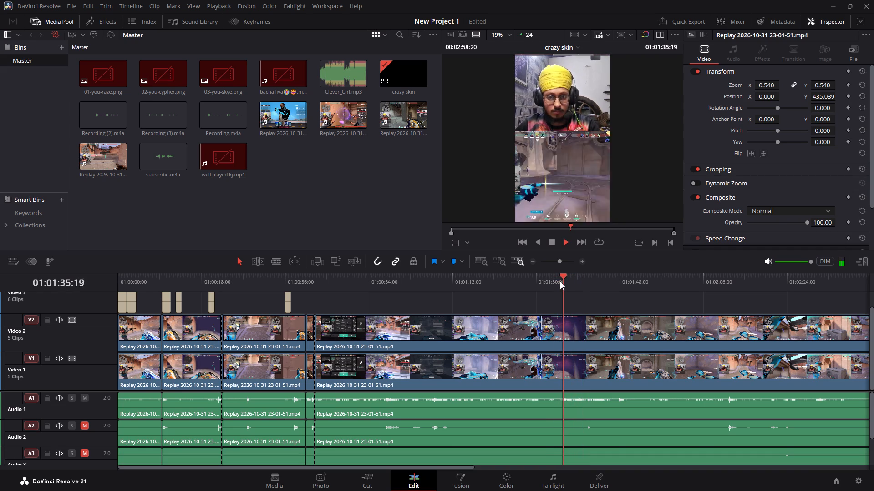
{"action": "key", "text": "space"}
{"action": "key", "text": "space"}
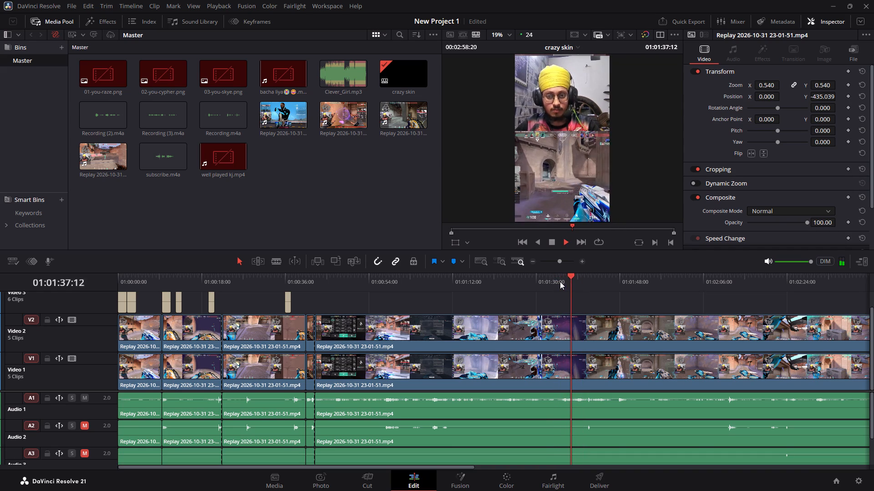
{"action": "key", "text": "space"}
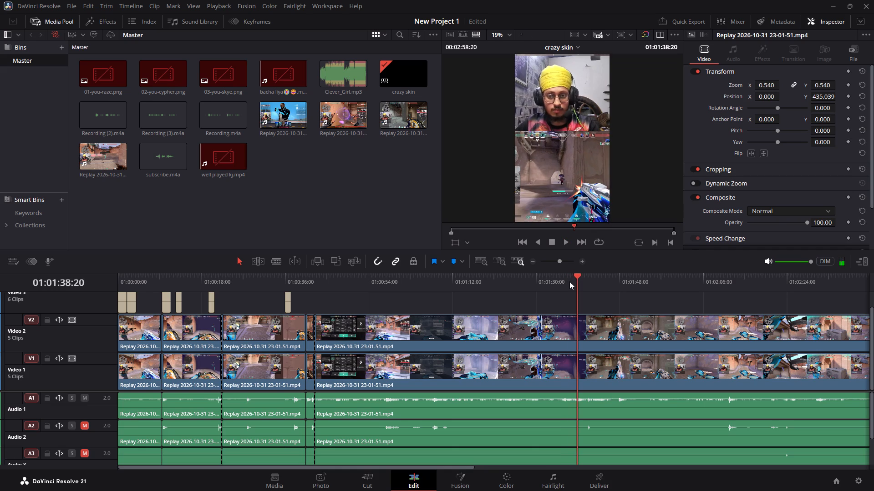
{"action": "left_click", "coordinate": [570, 281]}
{"action": "key", "text": "space"}
{"action": "key", "text": "space"}
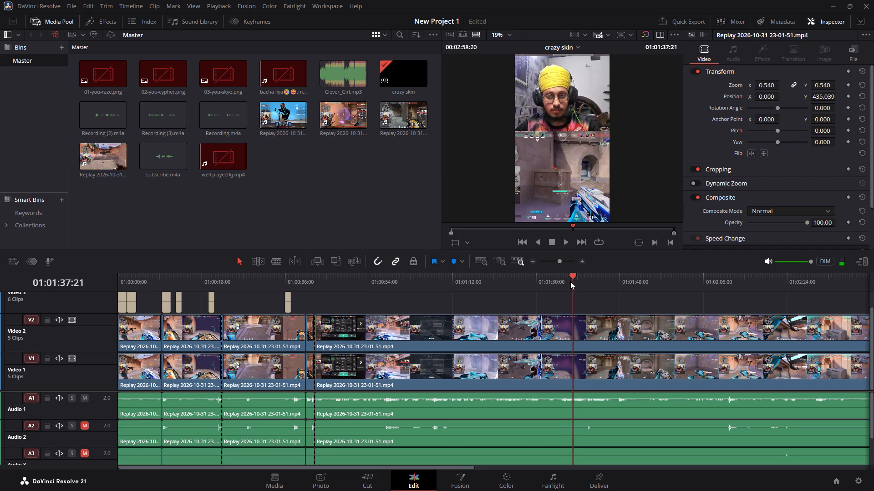
Split the gameplay clips at 01:01:36:14 and ripple-delete the dead section between 01:00:42:10 and that cut.
{"action": "left_click", "coordinate": [567, 280]}
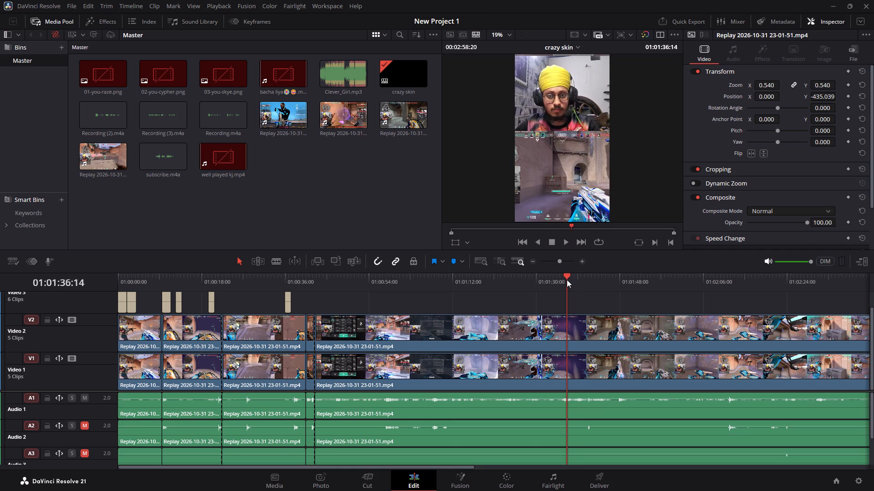
{"action": "key", "text": "ctrl+b"}
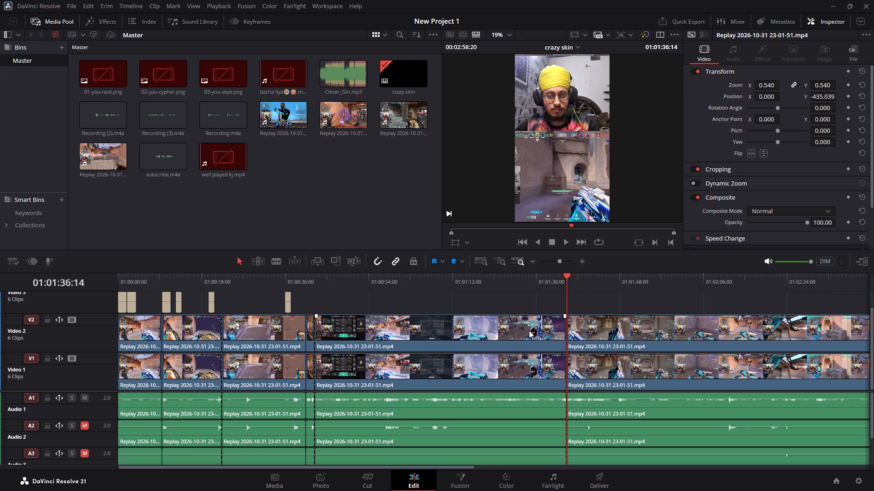
{"action": "left_click", "coordinate": [528, 331]}
{"action": "key", "text": "Delete"}
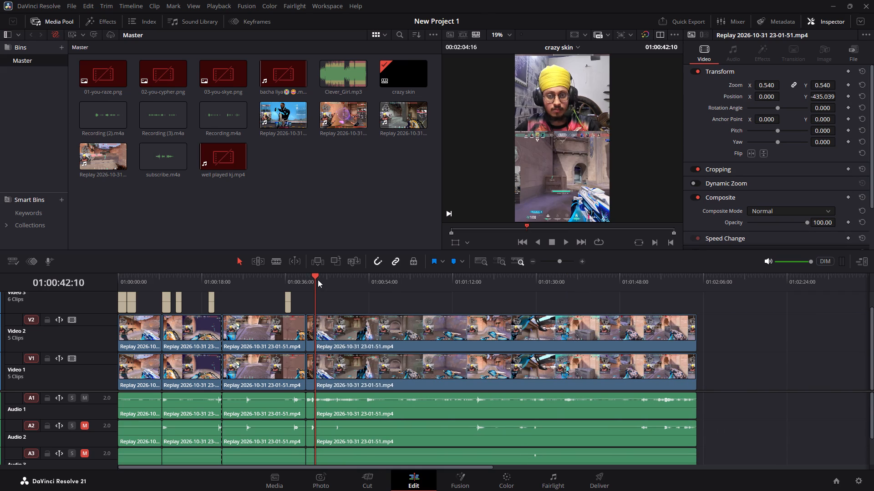
Play the footage after the 01:00:42:10 join and undo both the ripple delete and the split at 01:01:36:14.
{"action": "key", "text": "space"}
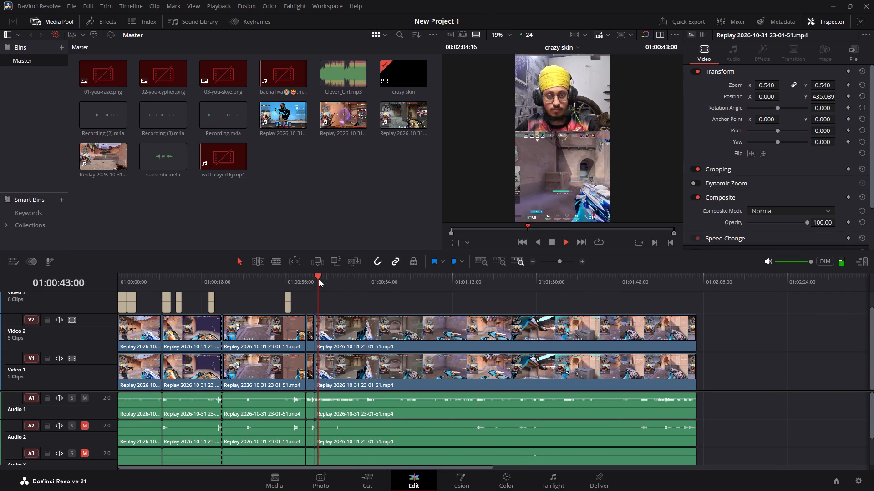
{"action": "key", "text": "space"}
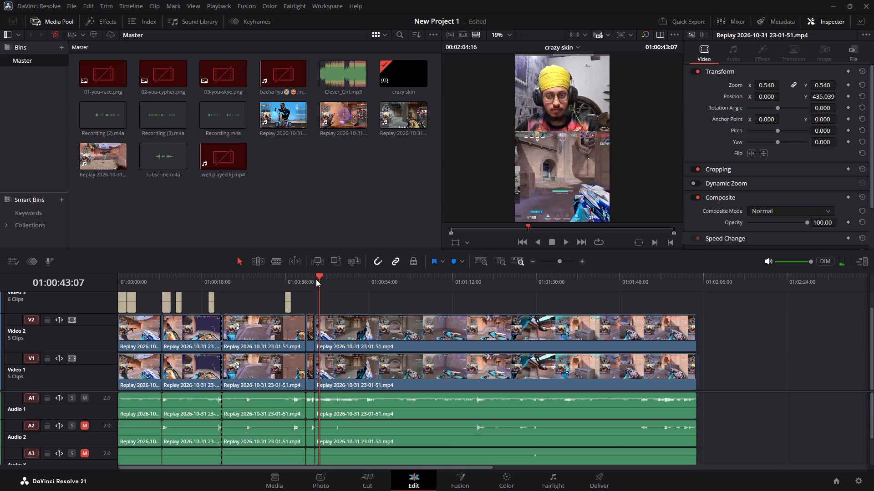
{"action": "key", "text": "ctrl+z"}
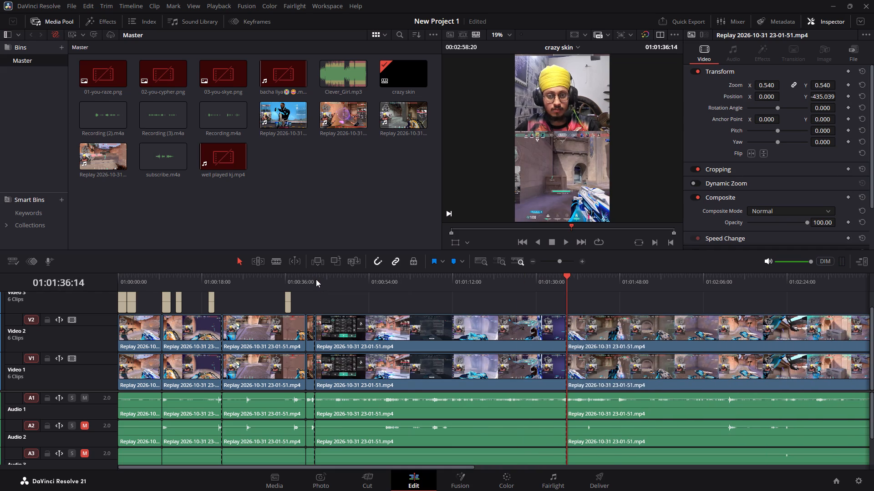
{"action": "key", "text": "ctrl+z"}
Skim the restored gameplay between about 01:00:46 and 01:01:27 to find the next moment that needs a caption.
{"action": "left_click", "coordinate": [332, 281]}
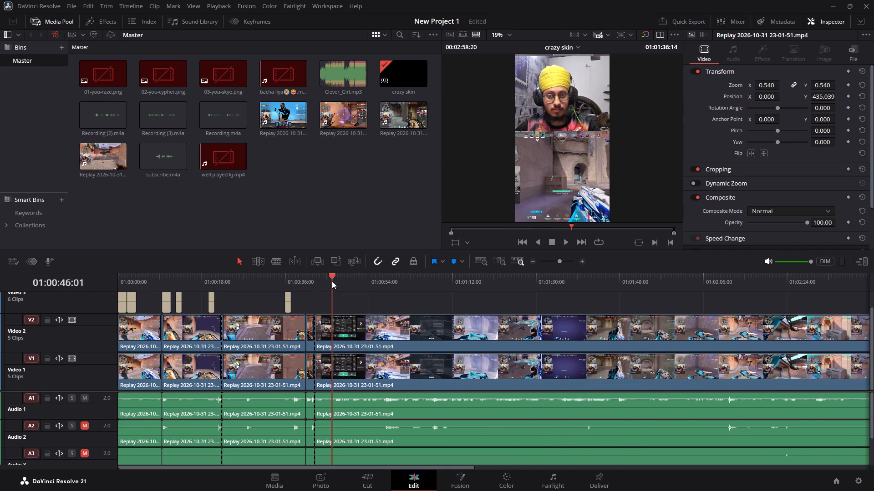
{"action": "left_click", "coordinate": [488, 281]}
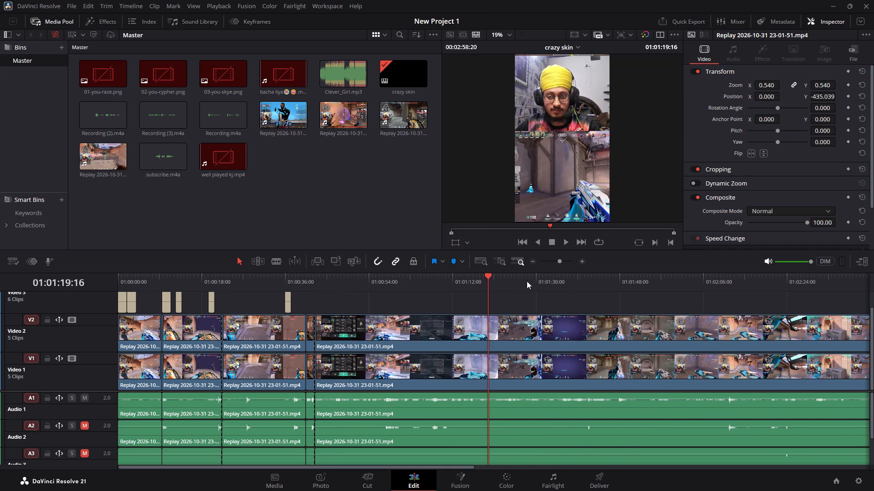
{"action": "left_click", "coordinate": [527, 281]}
{"action": "left_click", "coordinate": [507, 283]}
{"action": "left_click", "coordinate": [517, 282]}
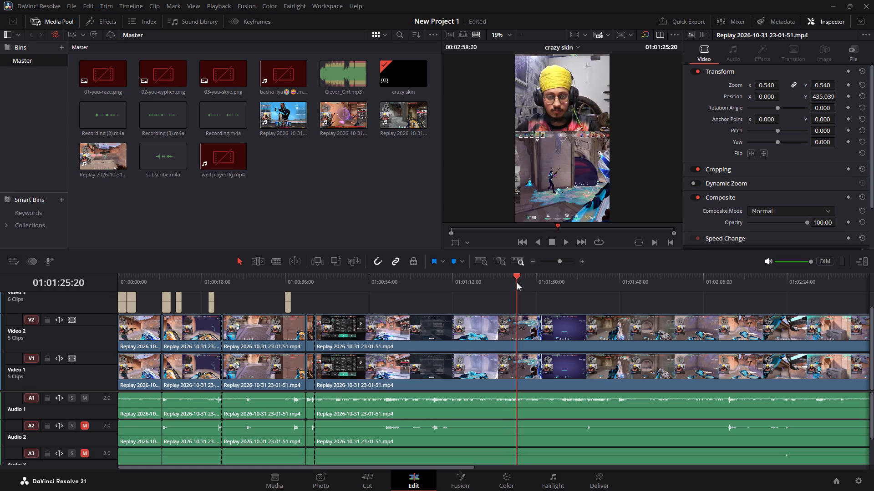
{"action": "key", "text": "space"}
{"action": "key", "text": "space"}
{"action": "key", "text": "space"}
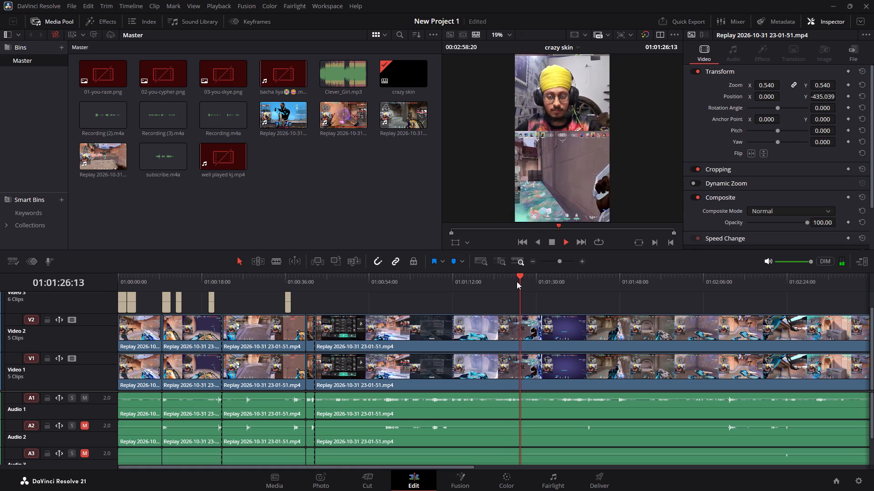
{"action": "key", "text": "space"}
{"action": "key", "text": "space"}
{"action": "key", "text": "space"}
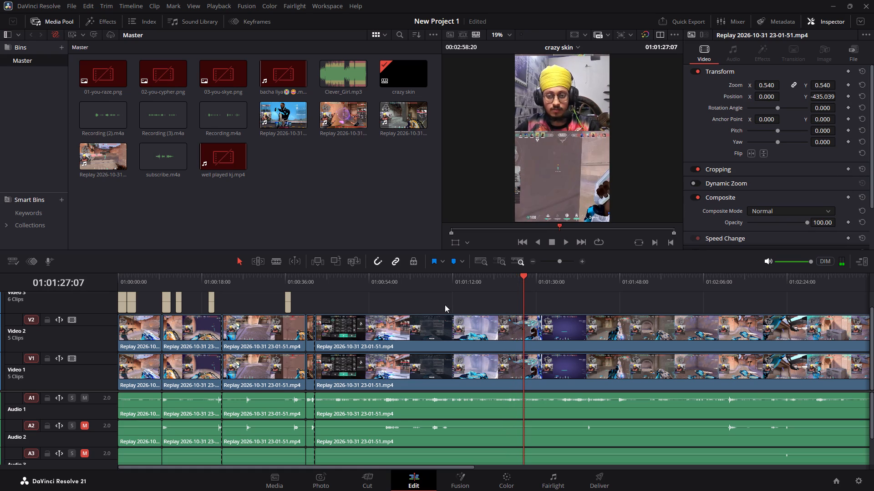
Duplicate the "(going for TP)" title on Video 3 and place the copy at 01:01:27:07.
{"action": "left_click", "coordinate": [288, 296]}
{"action": "left_click_drag", "start_coordinate": [288, 296], "coordinate": [381, 319], "text": "alt"}
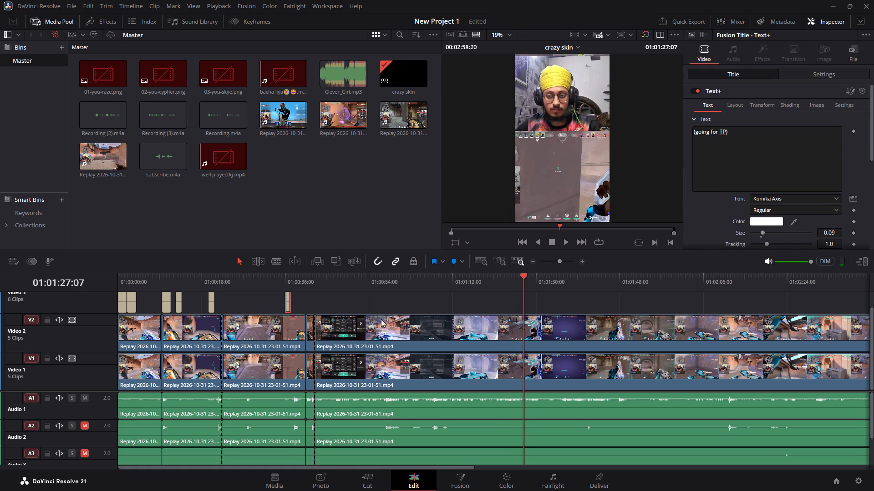
{"action": "left_click_drag", "start_coordinate": [381, 319], "coordinate": [516, 299], "text": "alt"}
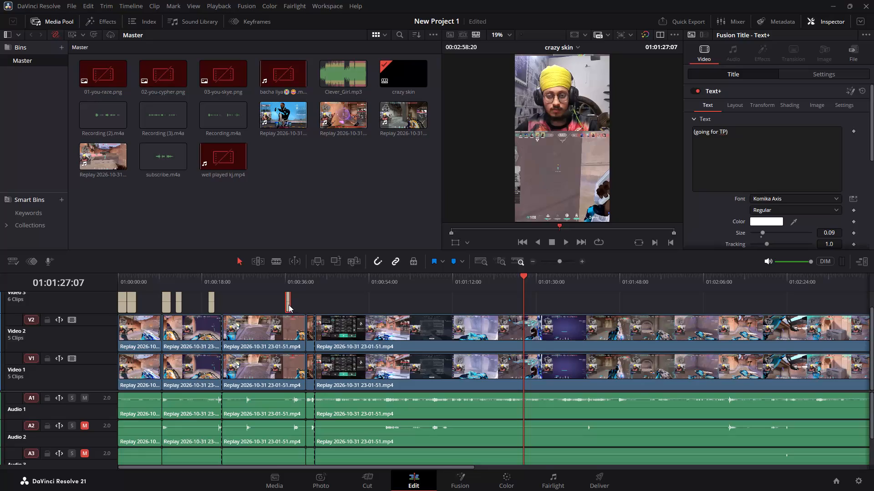
{"action": "left_click_drag", "start_coordinate": [287, 302], "coordinate": [522, 301], "text": "alt"}
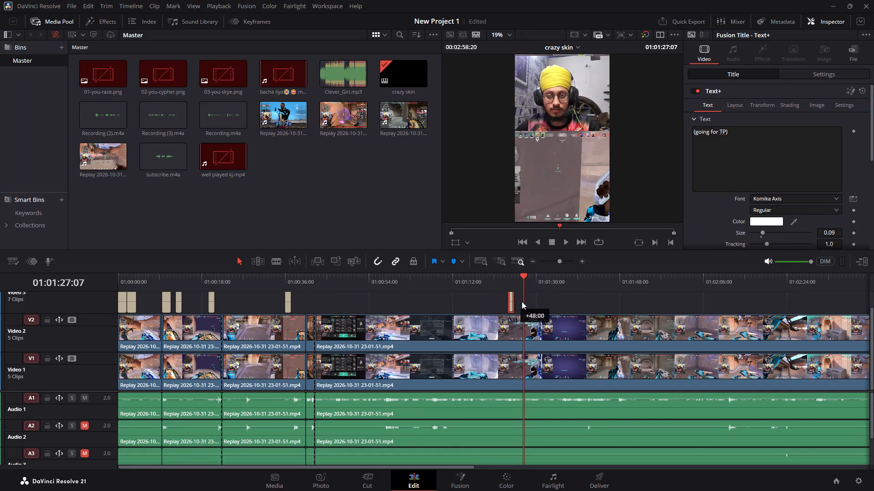
{"action": "left_click_drag", "start_coordinate": [522, 301], "coordinate": [528, 301], "text": "alt"}
Play the footage around the copied title and shift the copy to start at 01:01:27:19.
{"action": "left_click", "coordinate": [523, 276]}
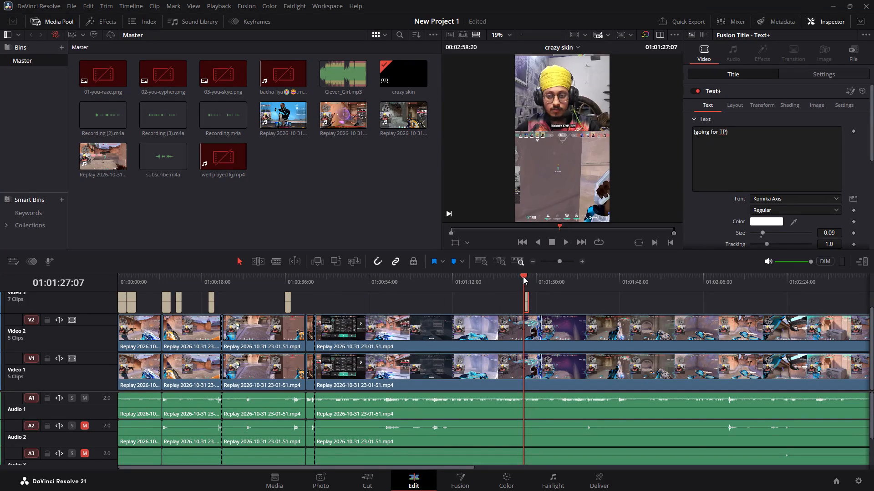
{"action": "key", "text": "space"}
{"action": "key", "text": "space"}
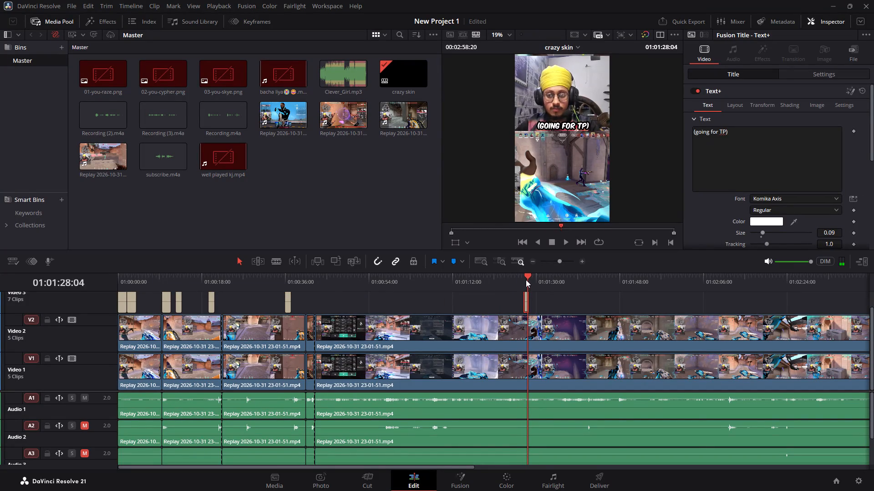
{"action": "left_click", "coordinate": [521, 279]}
{"action": "key", "text": "space"}
{"action": "key", "text": "space"}
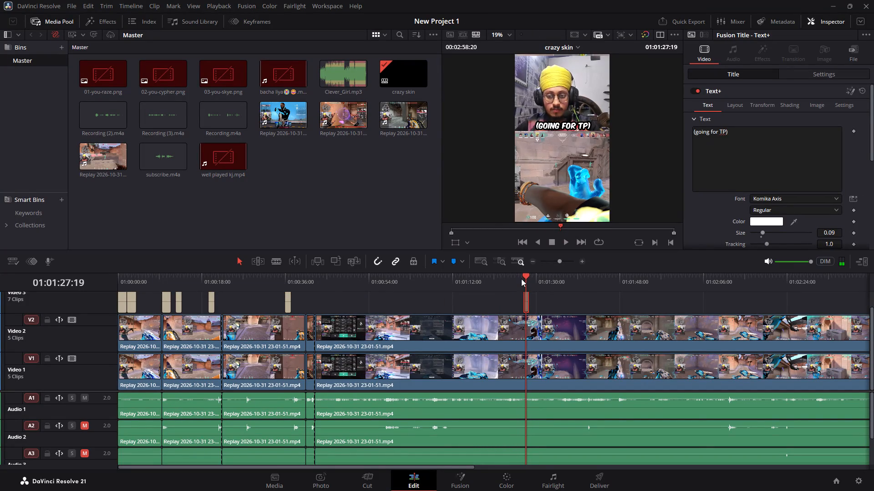
{"action": "left_click_drag", "start_coordinate": [527, 296], "coordinate": [531, 297]}
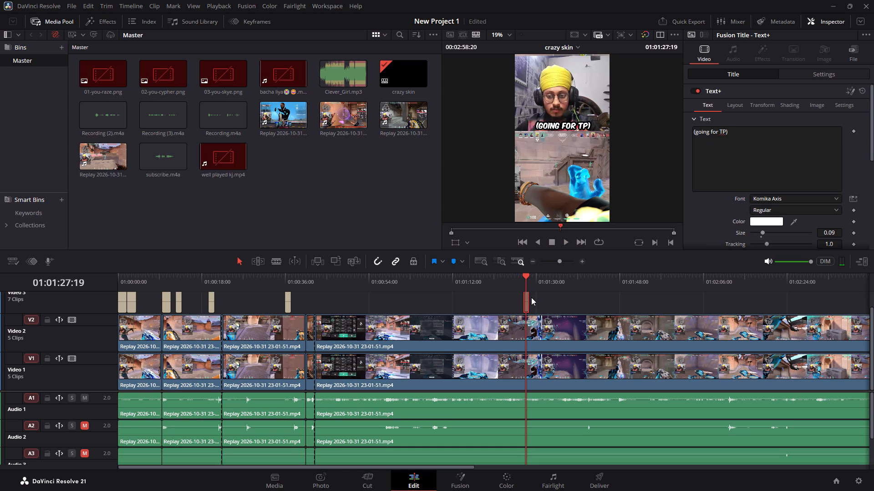
{"action": "left_click_drag", "start_coordinate": [531, 297], "coordinate": [533, 305]}
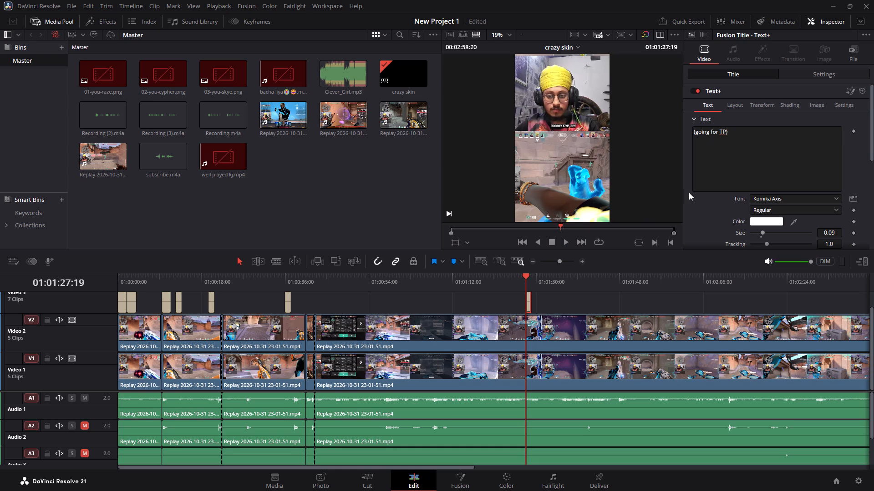
Change the copied title's text to "Turn it all to dust" and play it back over the gameplay.
{"action": "left_click", "coordinate": [730, 134]}
{"action": "key", "text": "ctrl+a"}
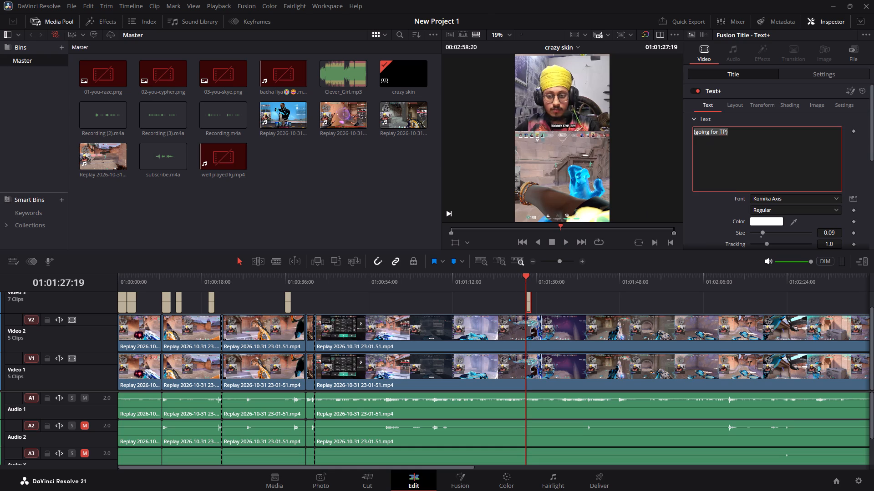
{"action": "type", "text": "Turn it all to dust"}
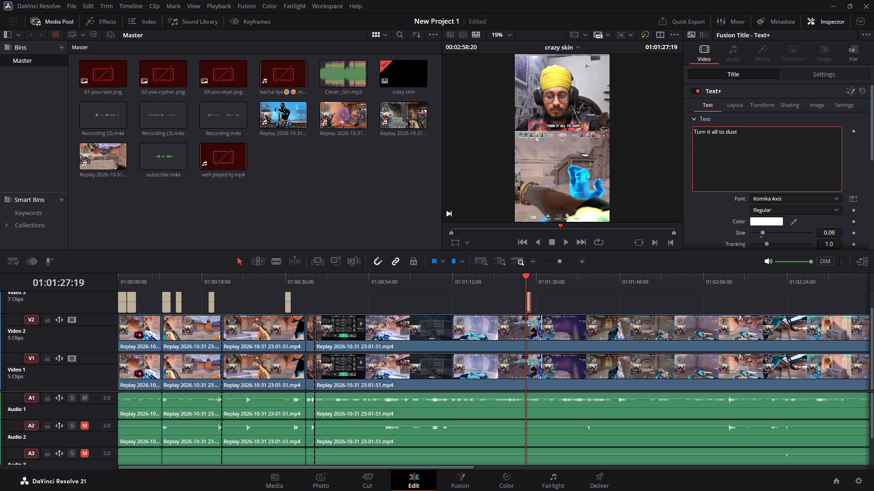
{"action": "left_click", "coordinate": [527, 279]}
{"action": "key", "text": "space"}
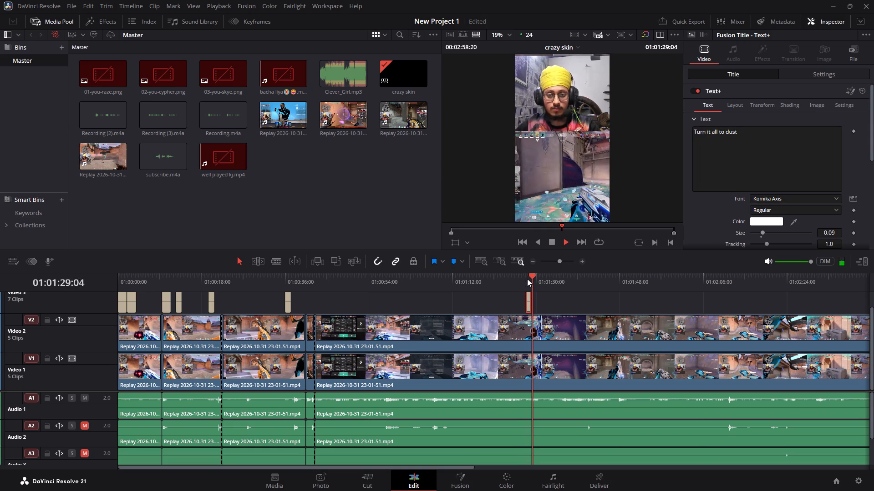
{"action": "key", "text": "space"}
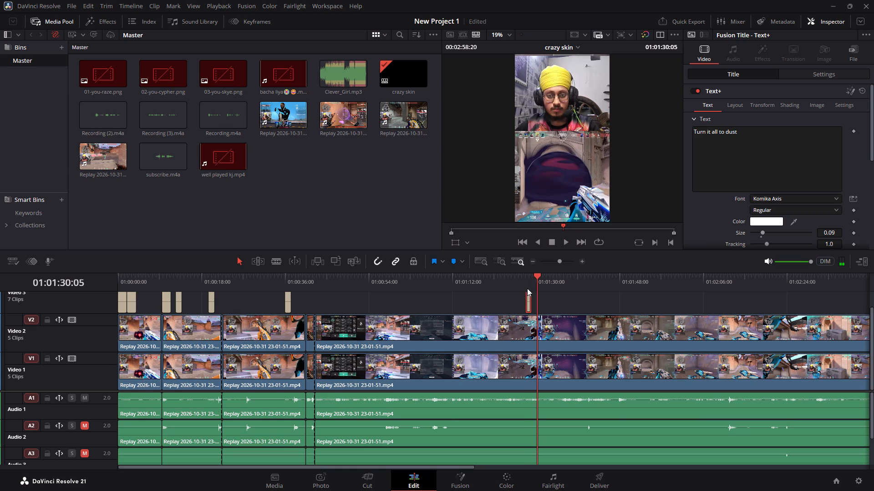
{"action": "left_click", "coordinate": [527, 279]}
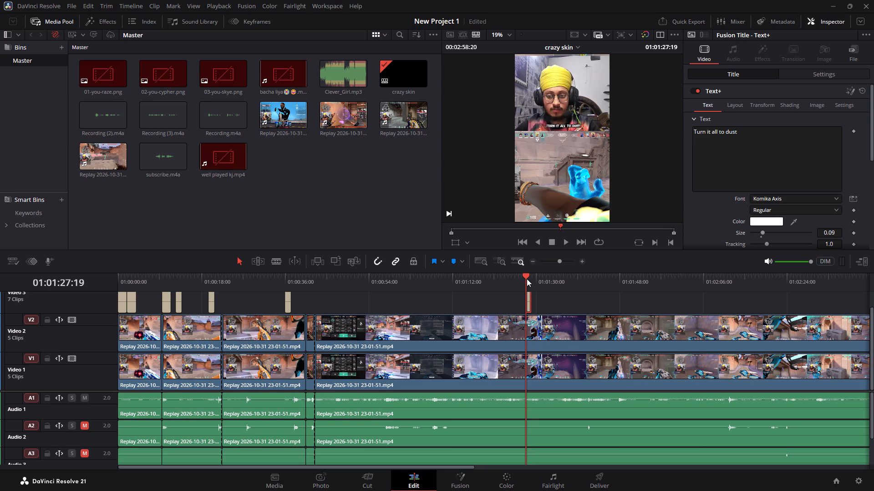
{"action": "key", "text": "space"}
{"action": "key", "text": "space"}
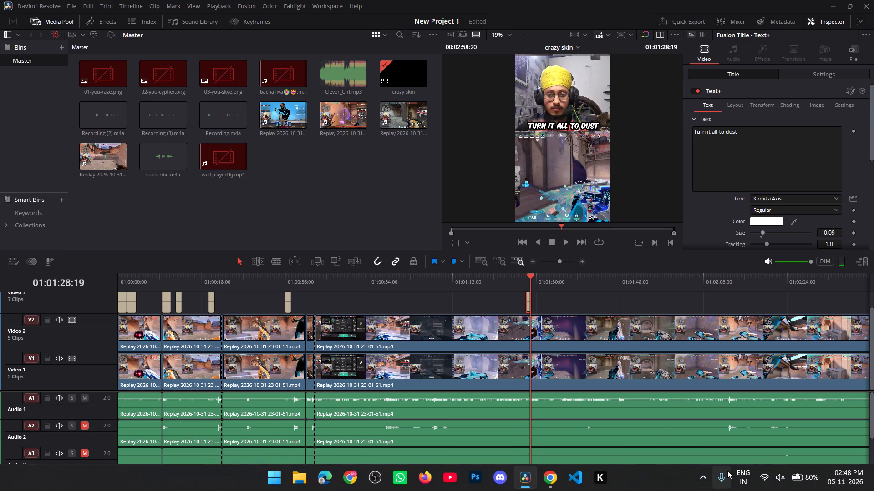
Connect the realme Buds Wireless 5 ANC over Bluetooth in the system quick settings and return to the edit.
{"action": "left_click", "coordinate": [779, 487]}
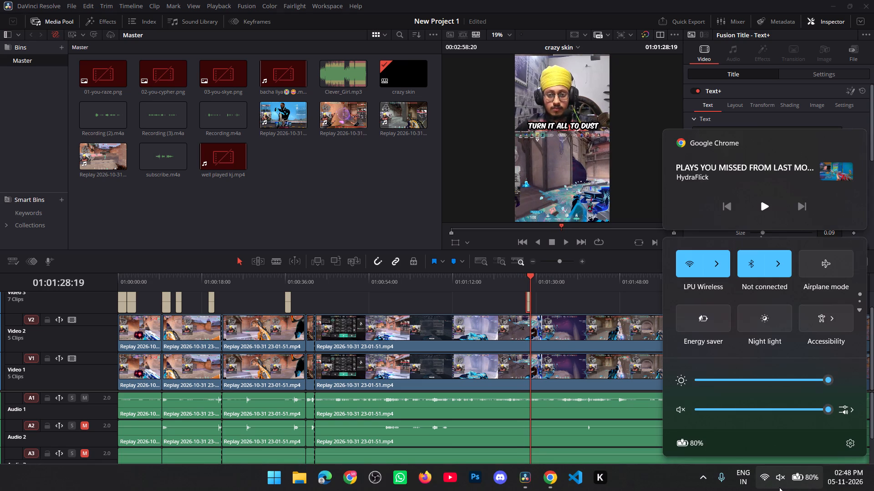
{"action": "left_click", "coordinate": [788, 267]}
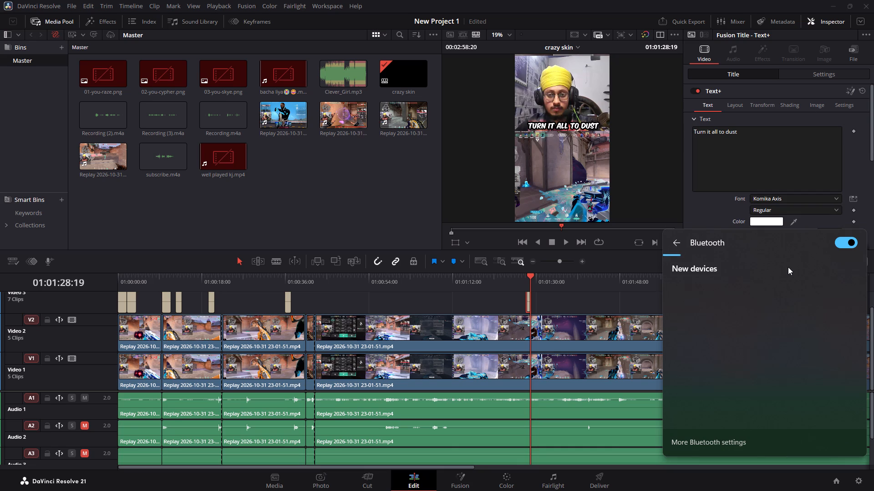
{"action": "left_click", "coordinate": [742, 301]}
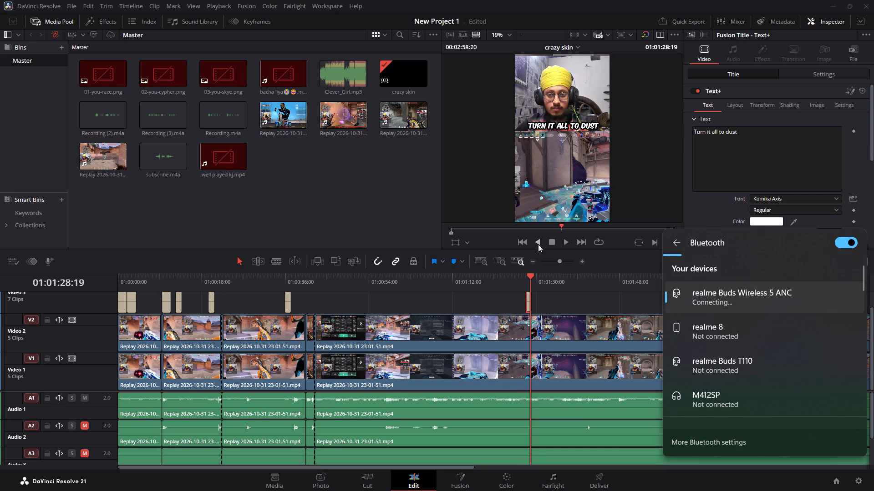
{"action": "left_click", "coordinate": [390, 203]}
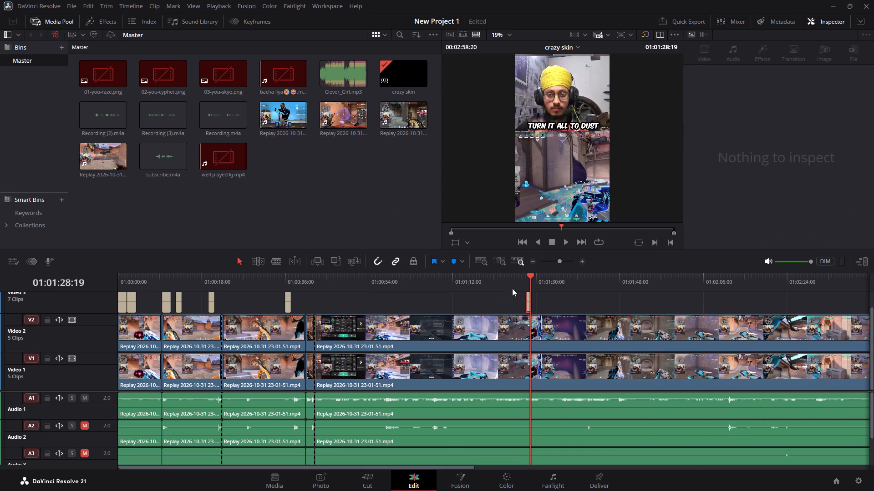
Replay the voice line under the "Turn it all to dust" title and extend the title's end to 01:01:29:15.
{"action": "left_click", "coordinate": [524, 282]}
{"action": "key", "text": "space"}
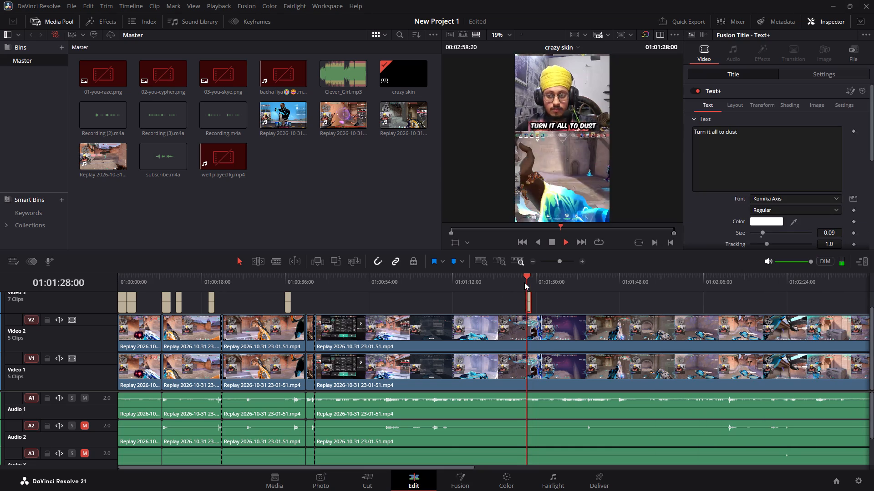
{"action": "key", "text": "space"}
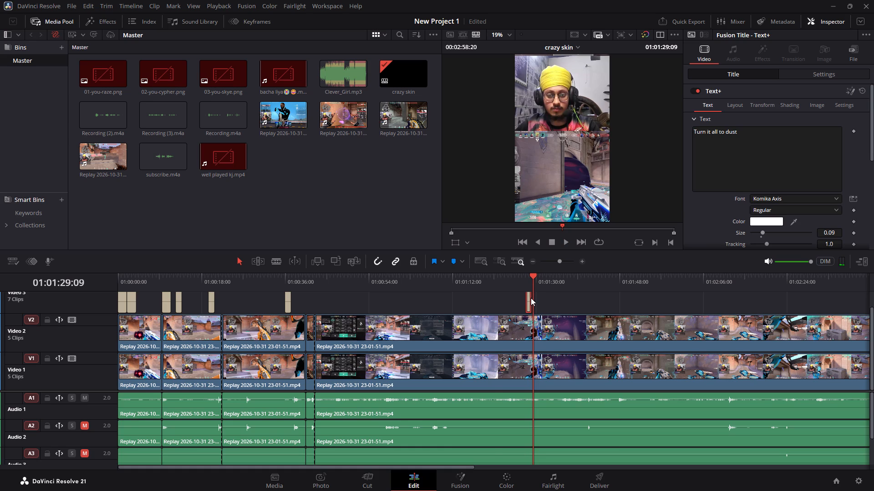
{"action": "scroll", "coordinate": [531, 298], "scroll_direction": "up", "scroll_amount": 1, "text": "alt"}
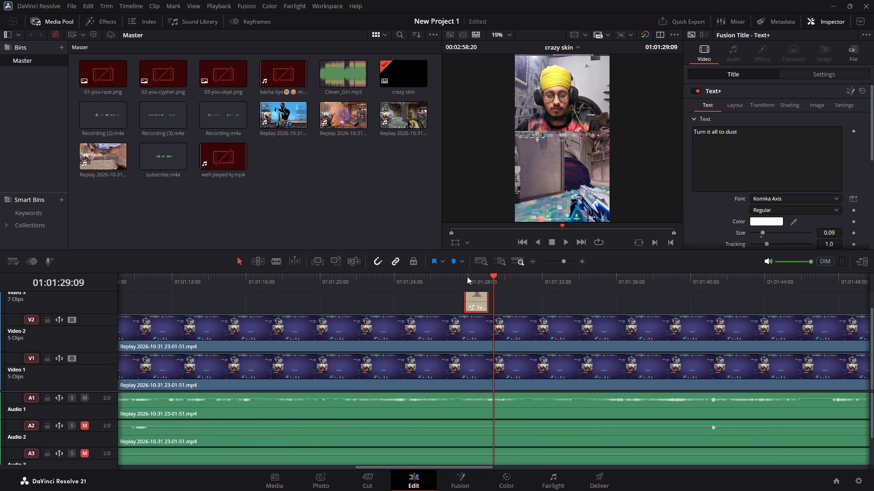
{"action": "key", "text": "space"}
{"action": "key", "text": "space"}
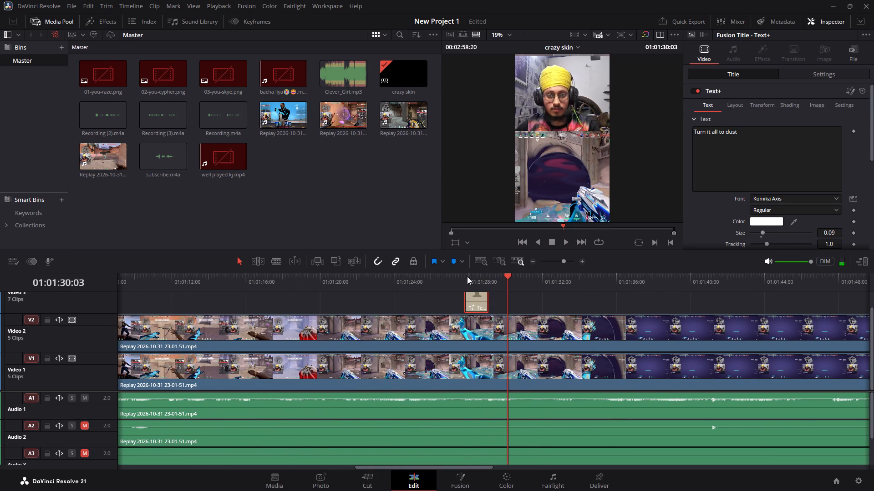
{"action": "left_click", "coordinate": [467, 276]}
{"action": "key", "text": "space"}
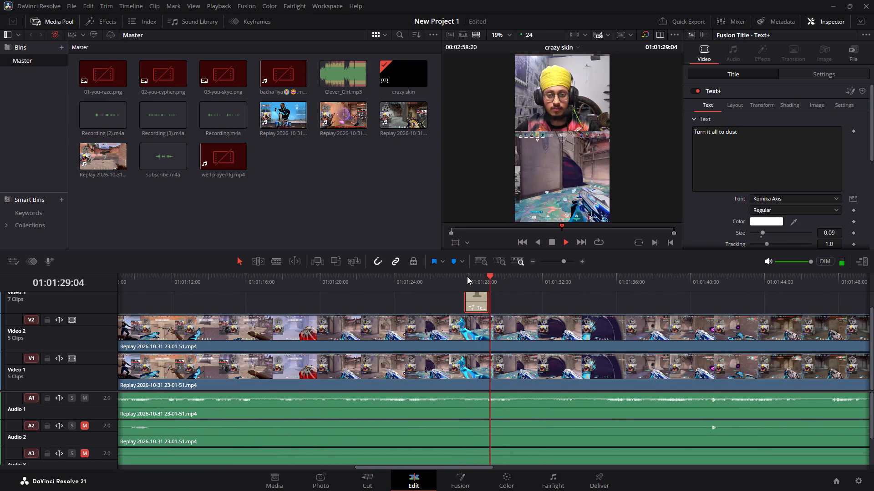
{"action": "key", "text": "space"}
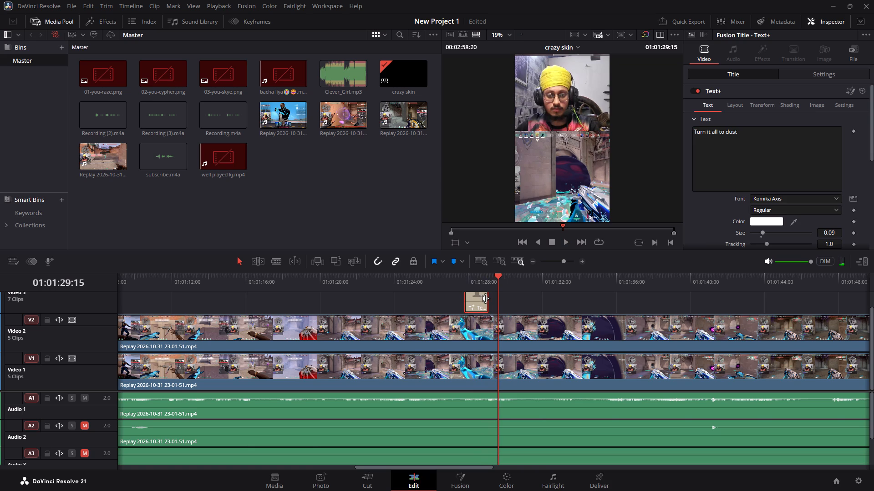
{"action": "left_click_drag", "start_coordinate": [486, 299], "coordinate": [495, 301]}
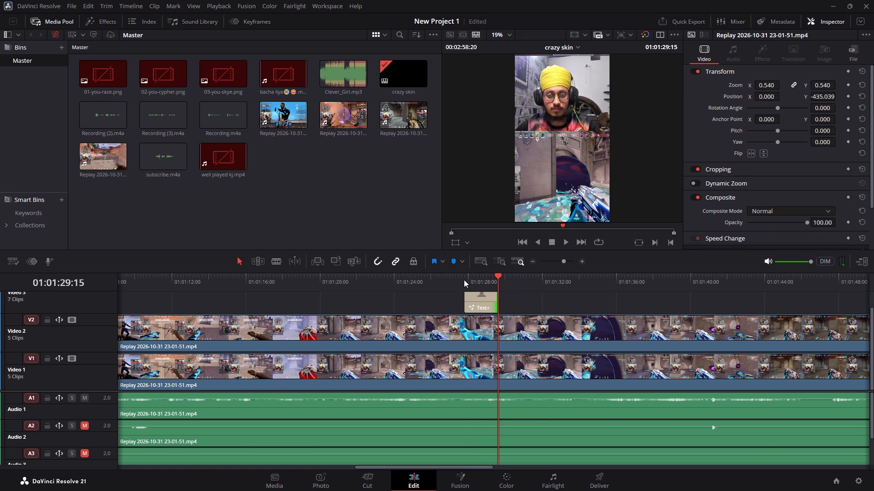
Play back the "Turn it all to dust" title from just before its start to check it against the voice line.
{"action": "left_click", "coordinate": [463, 278]}
{"action": "key", "text": "space"}
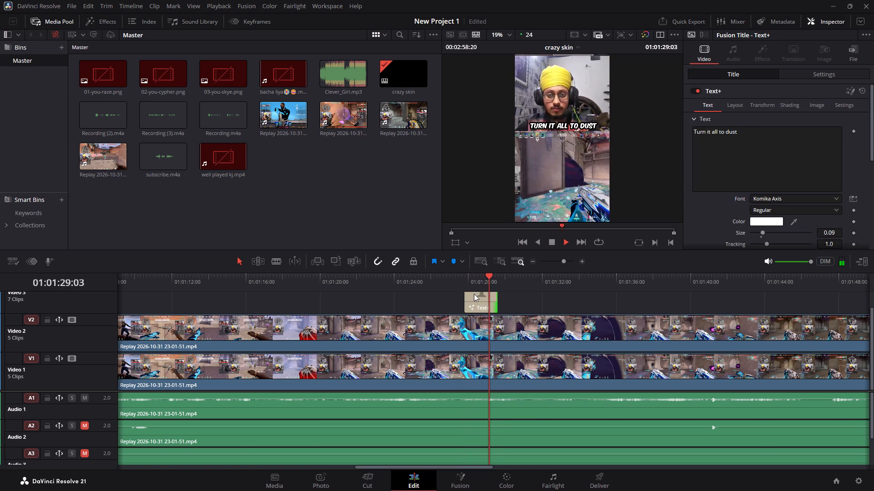
{"action": "scroll", "coordinate": [490, 316], "scroll_direction": "down", "scroll_amount": 1}
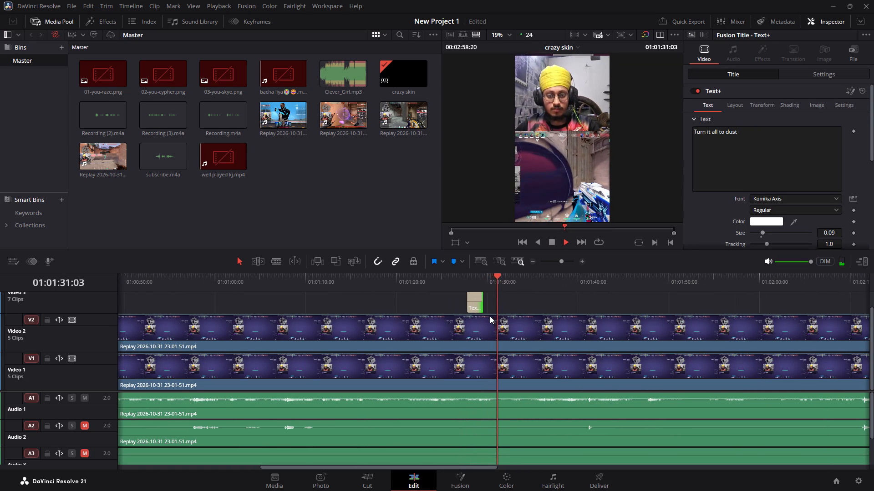
{"action": "left_click", "coordinate": [482, 279]}
{"action": "left_click", "coordinate": [459, 276]}
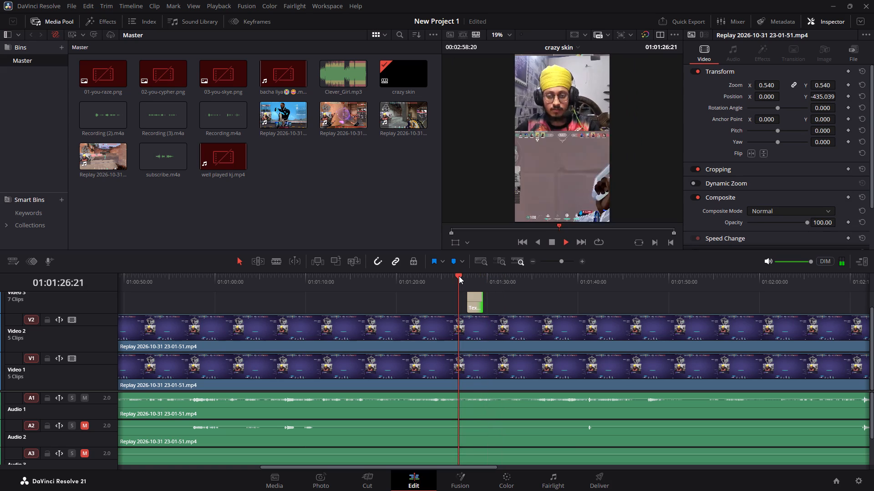
{"action": "key", "text": "space"}
{"action": "key", "text": "space"}
{"action": "key", "text": "space"}
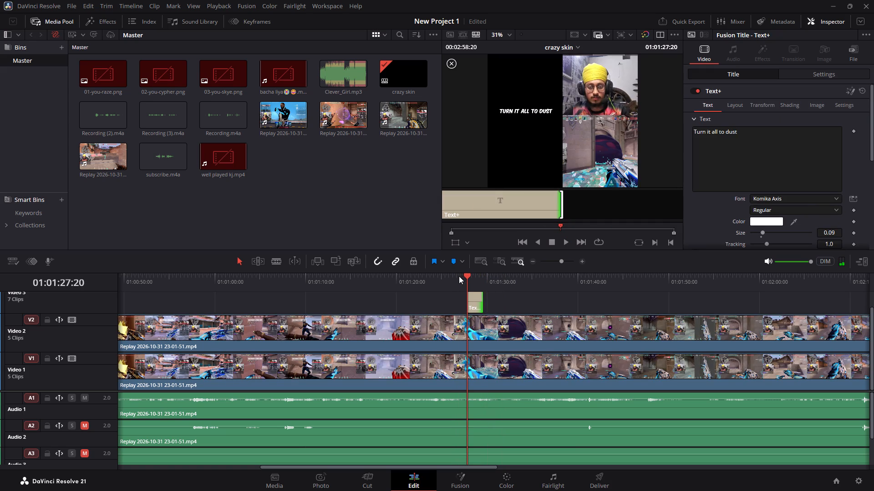
Split the footage at 01:01:27:19, where the "Turn it all to dust" title starts, and ripple-delete the gameplay section before it.
{"action": "left_click", "coordinate": [463, 278]}
{"action": "left_click", "coordinate": [434, 339]}
{"action": "left_click", "coordinate": [452, 290]}
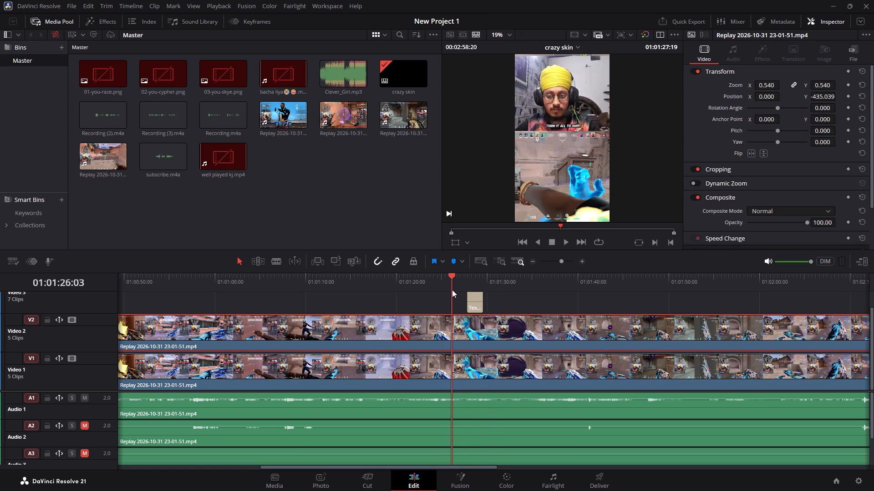
{"action": "left_click", "coordinate": [463, 284]}
{"action": "left_click", "coordinate": [463, 284]}
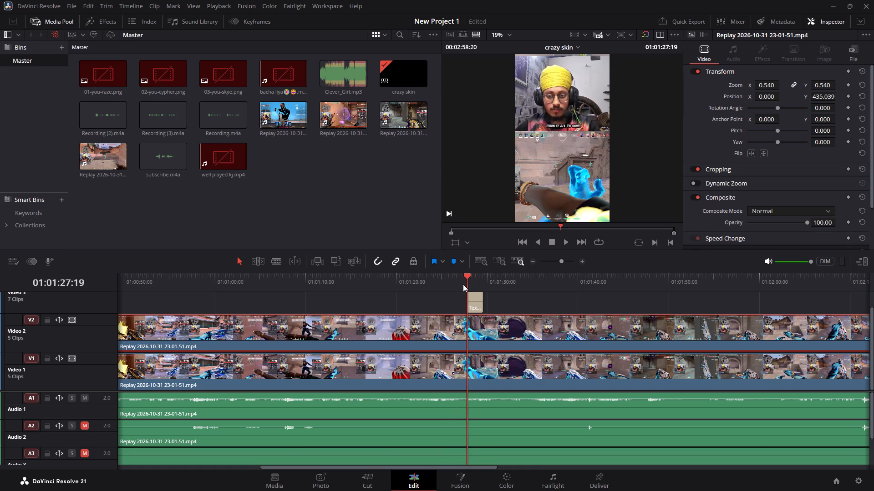
{"action": "left_click", "coordinate": [471, 298]}
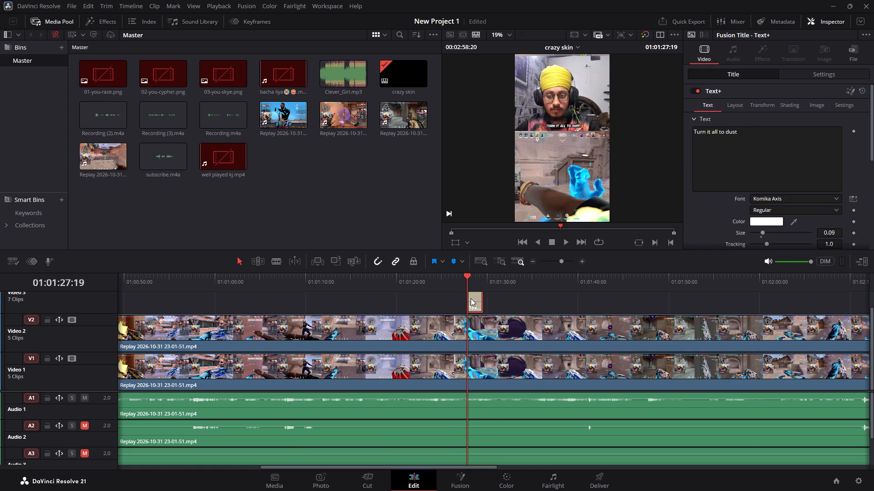
{"action": "key", "text": "ctrl+b"}
{"action": "left_click", "coordinate": [450, 337]}
{"action": "key", "text": "Delete"}
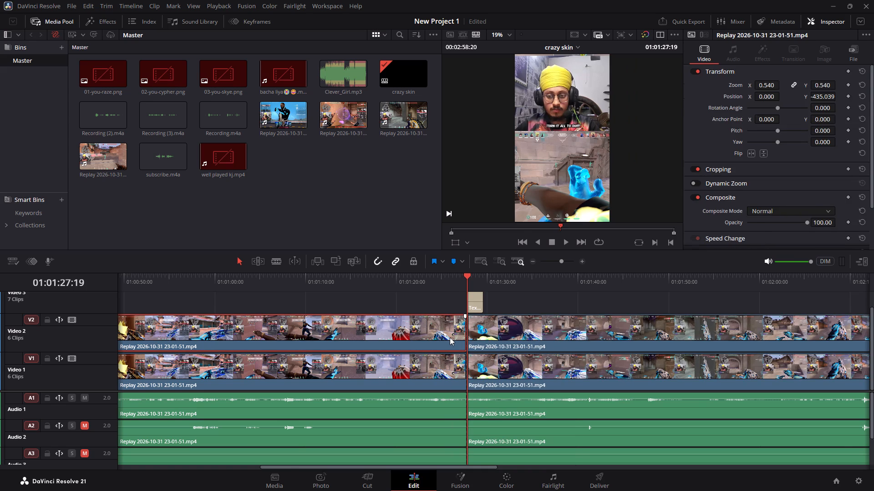
Play across the new join and split the footage shortly after the "Turn it all to dust" title, at 01:00:44:20.
{"action": "left_click", "coordinate": [462, 285]}
{"action": "key", "text": "space"}
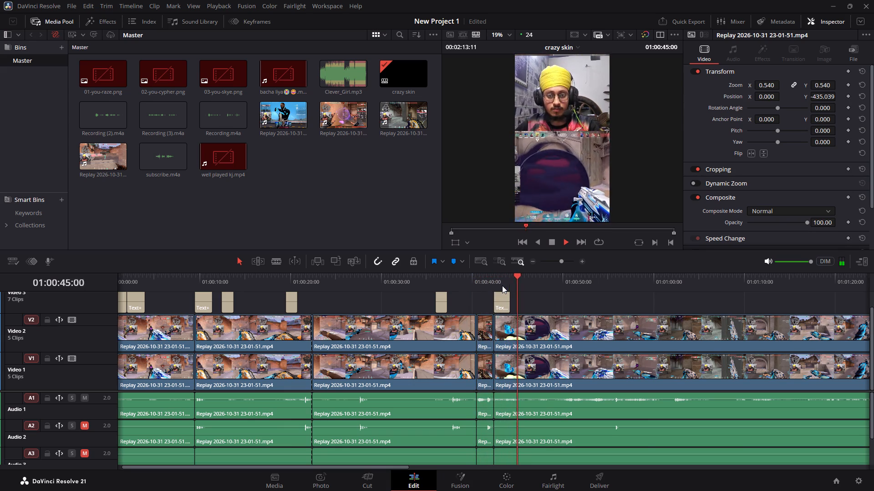
{"action": "left_click", "coordinate": [513, 281]}
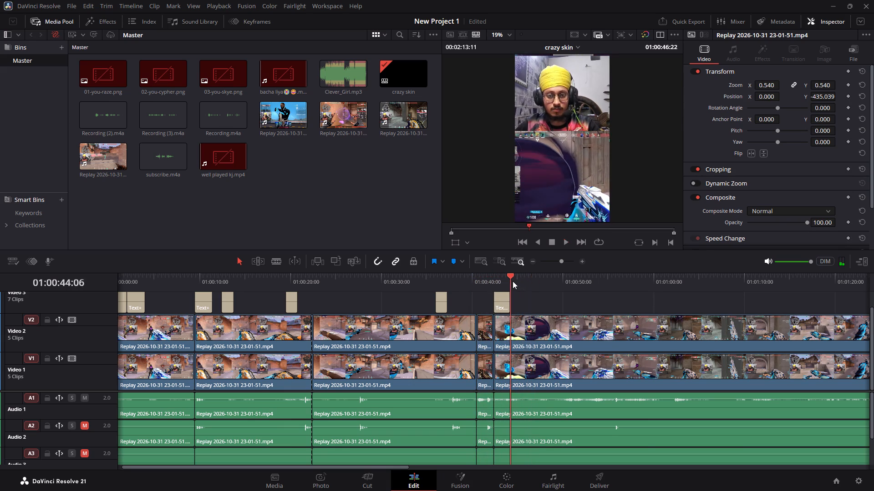
{"action": "left_click", "coordinate": [504, 276]}
{"action": "key", "text": "space"}
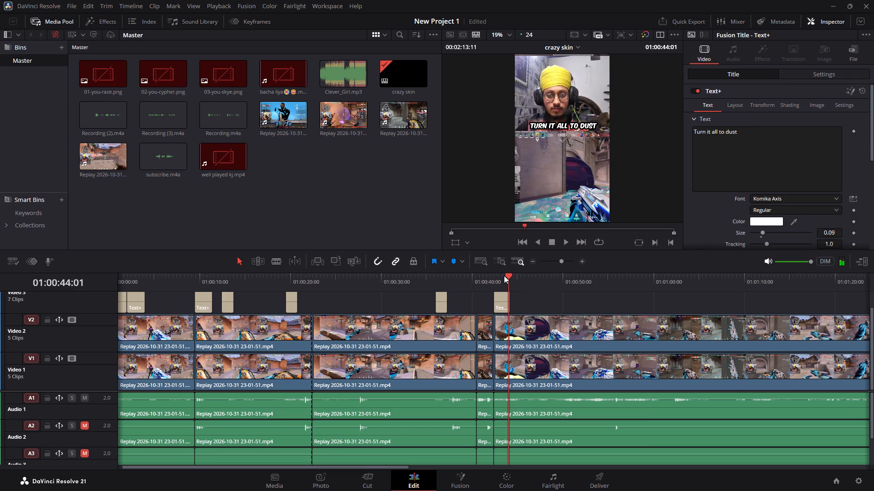
{"action": "key", "text": "space"}
{"action": "key", "text": "space"}
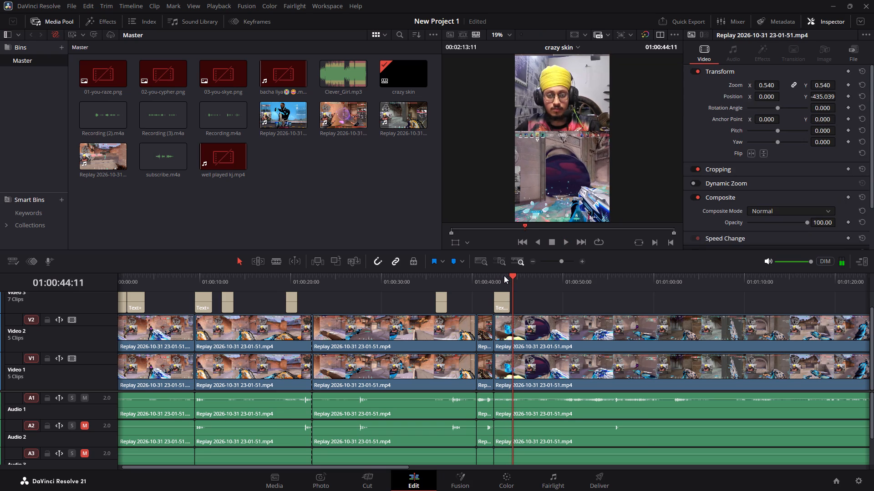
{"action": "key", "text": "space"}
{"action": "key", "text": "space"}
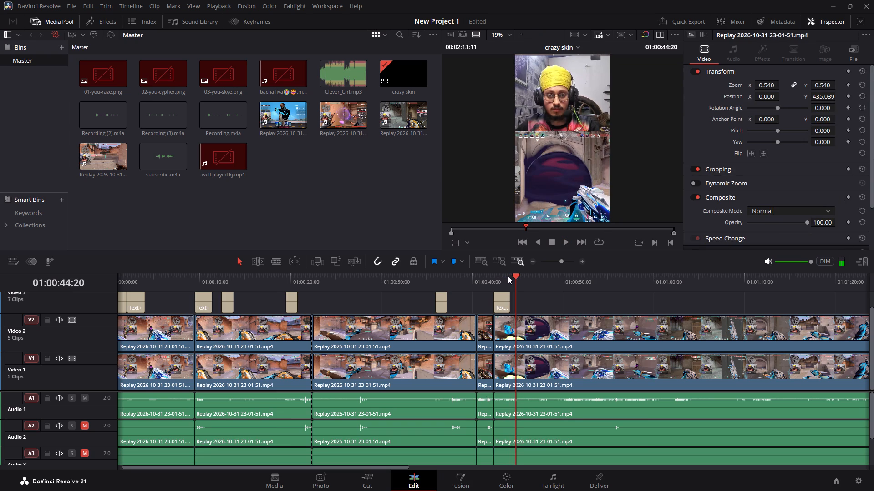
{"action": "key", "text": "ctrl+b"}
Review the following gameplay, split the footage at 01:00:52:22, and ripple-delete the section between 01:00:44:20 and that split.
{"action": "key", "text": "space"}
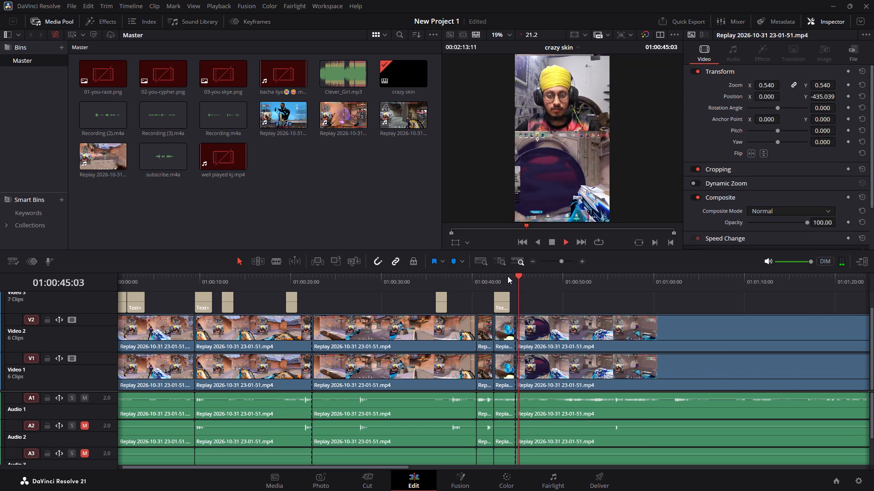
{"action": "left_click", "coordinate": [585, 281]}
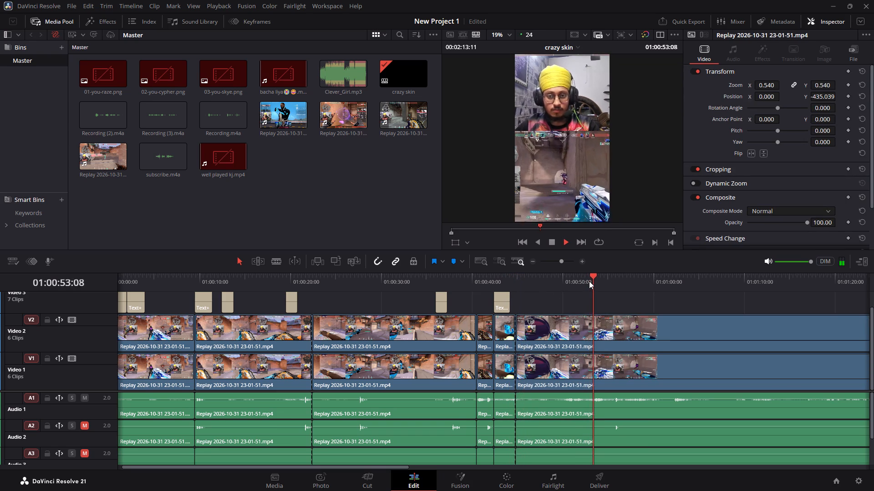
{"action": "key", "text": "space"}
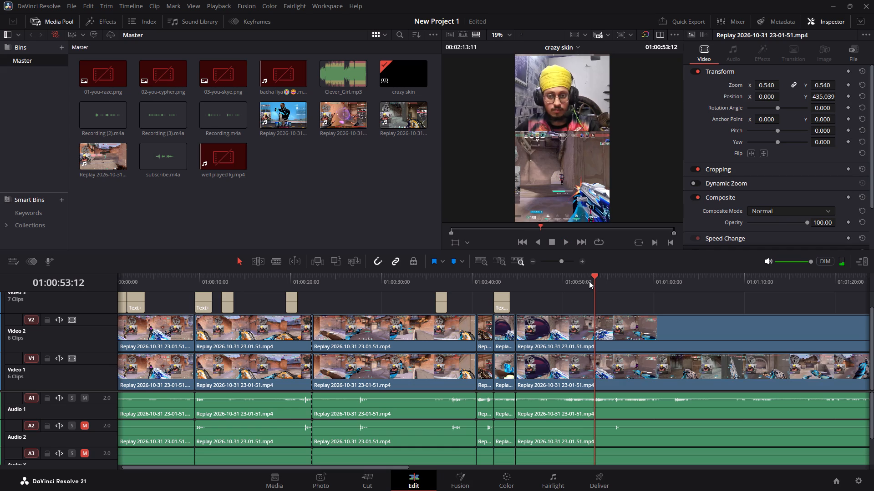
{"action": "left_click", "coordinate": [589, 281]}
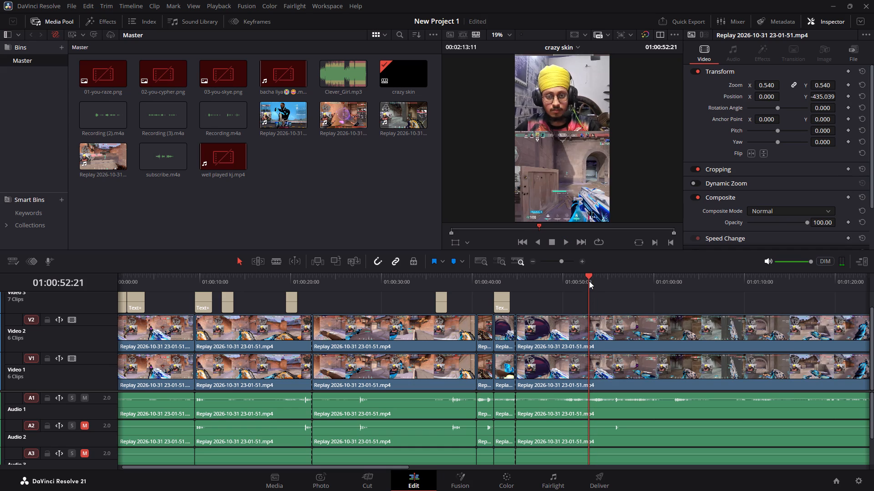
{"action": "left_click", "coordinate": [588, 280]}
{"action": "left_click", "coordinate": [585, 279]}
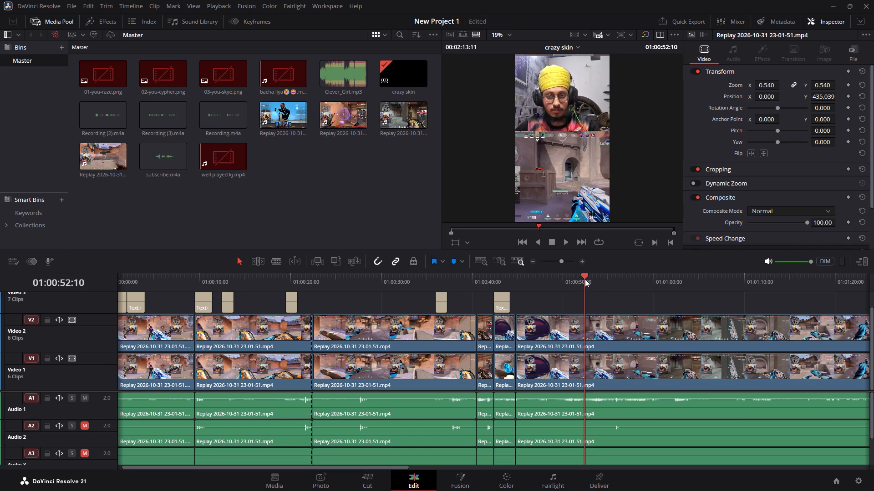
{"action": "left_click", "coordinate": [583, 279]}
{"action": "key", "text": "space"}
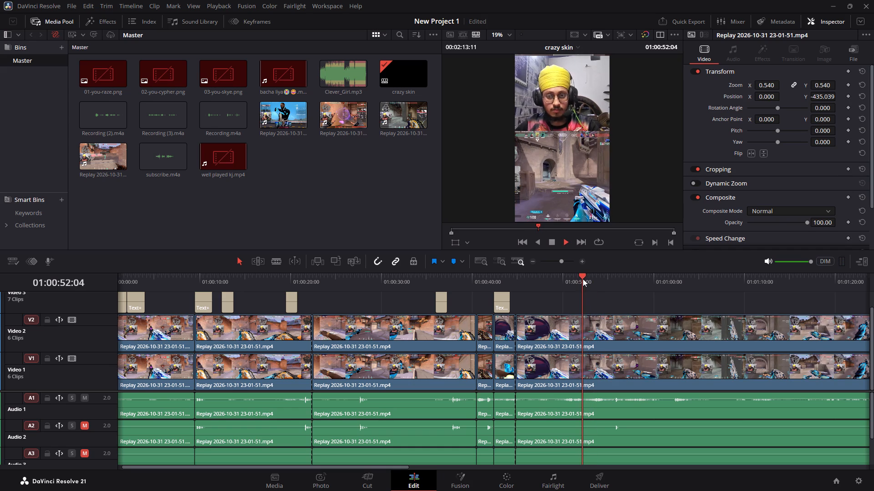
{"action": "key", "text": "space"}
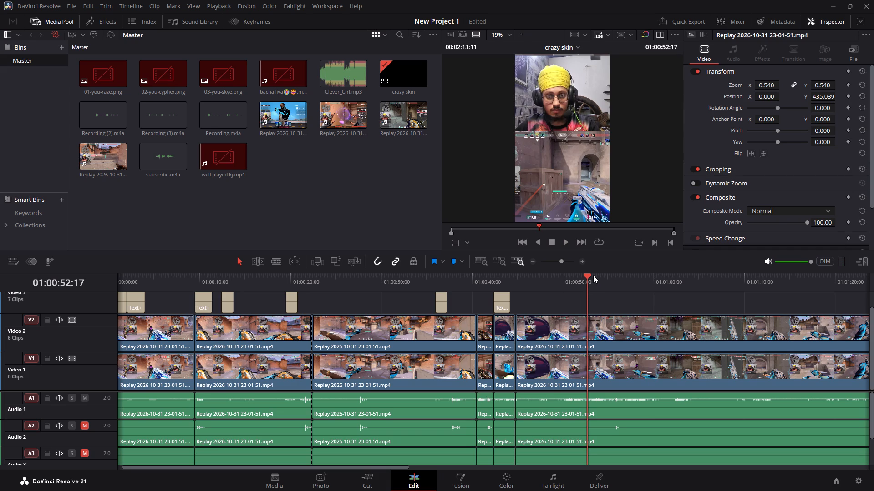
{"action": "key", "text": "space"}
{"action": "key", "text": "space"}
{"action": "left_click", "coordinate": [586, 274]}
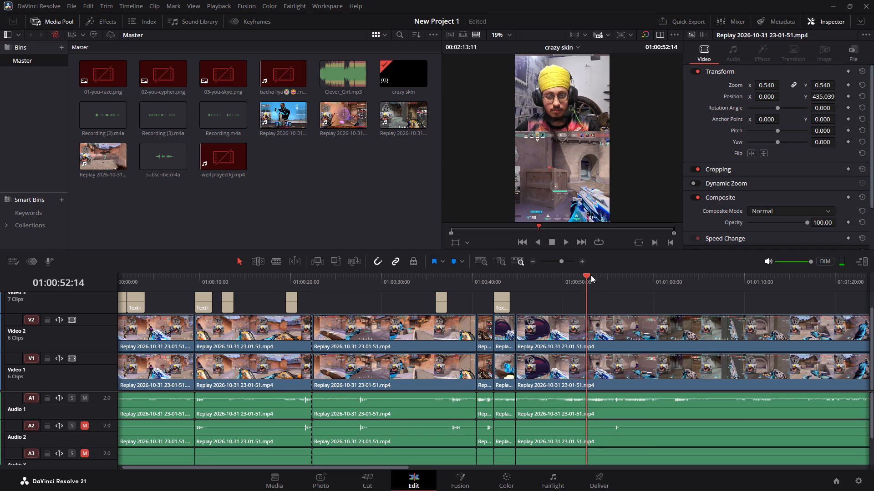
{"action": "key", "text": "space"}
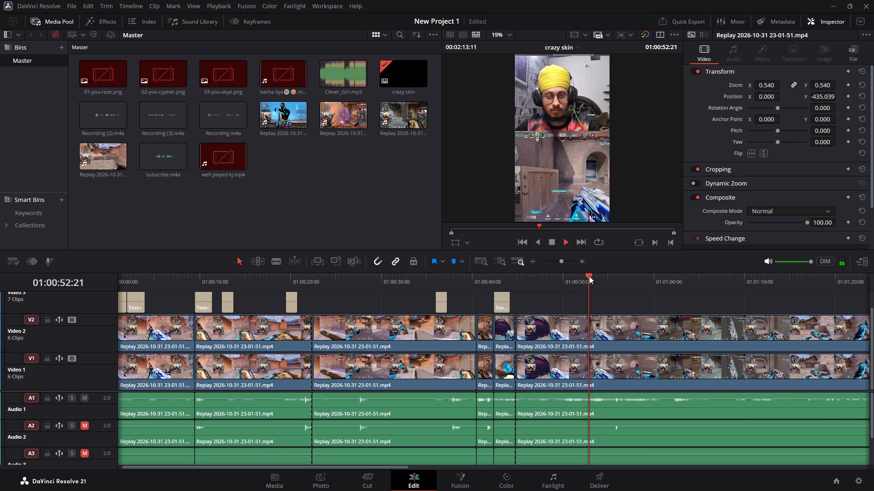
{"action": "key", "text": "space"}
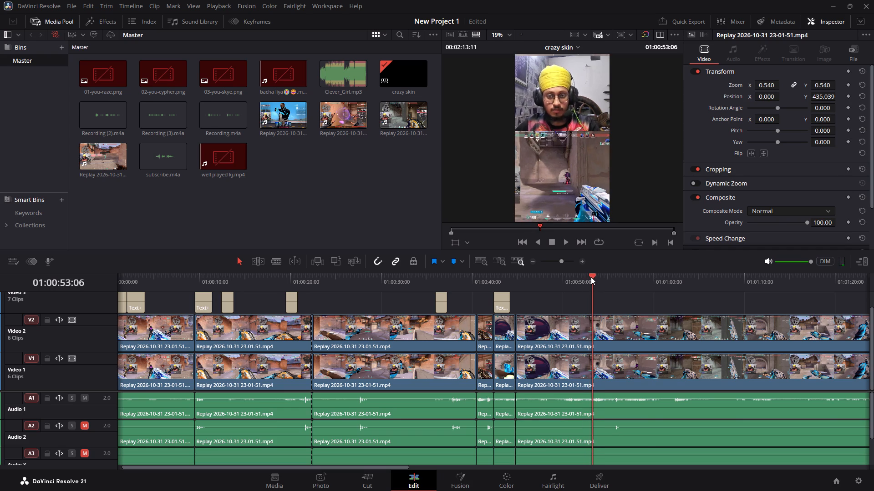
{"action": "left_click", "coordinate": [589, 277]}
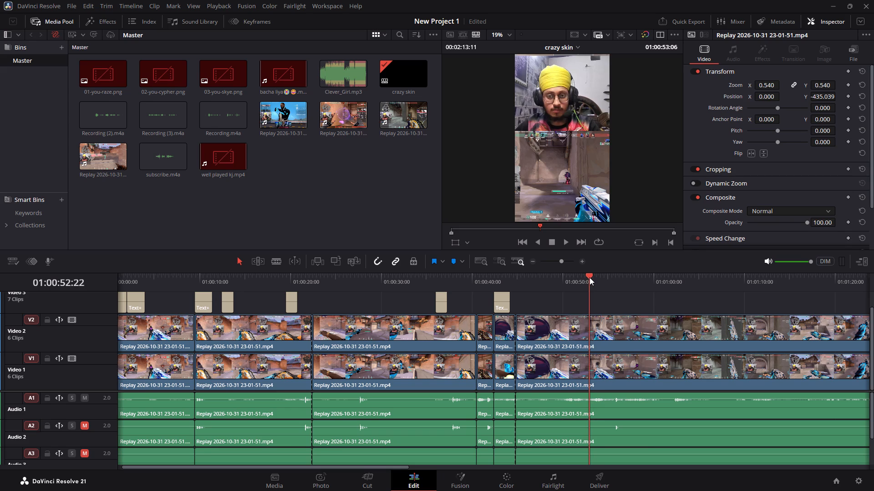
{"action": "key", "text": "ctrl+b"}
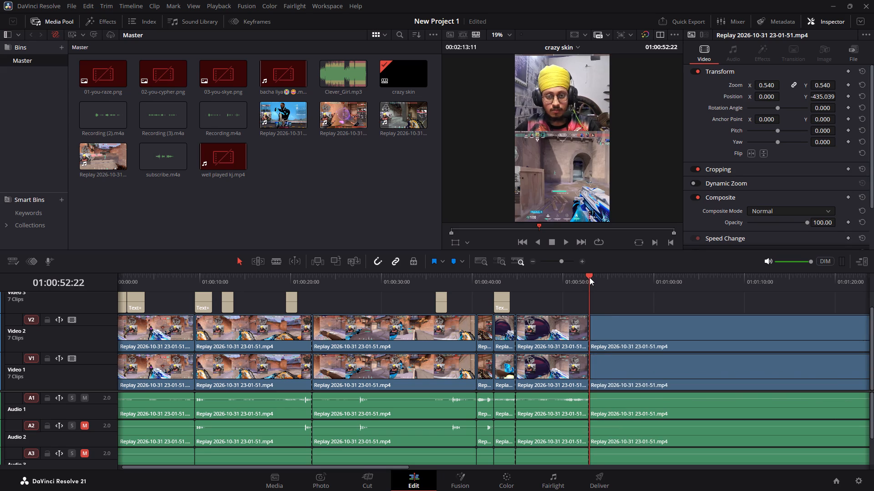
{"action": "left_click", "coordinate": [564, 322]}
{"action": "key", "text": "Delete"}
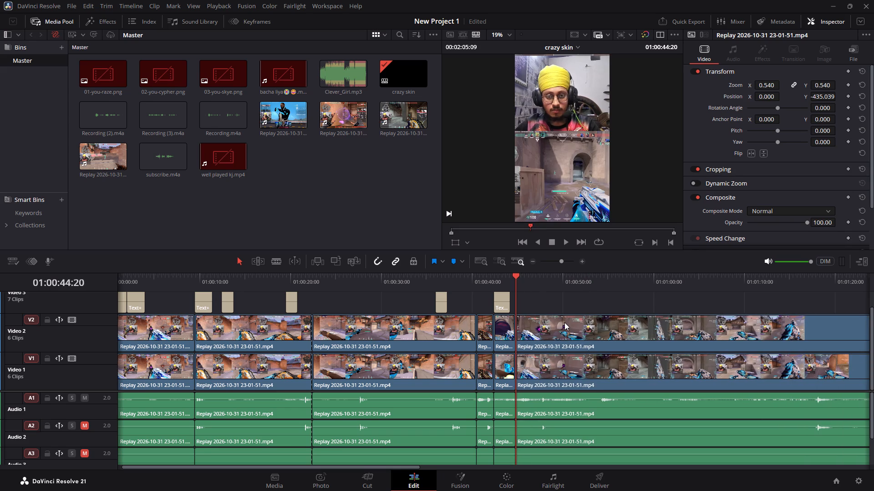
Play back from the "Turn it all to dust" title across the new join at 01:00:44:20 to check the following gameplay and audio.
{"action": "left_click", "coordinate": [493, 281]}
{"action": "key", "text": "space"}
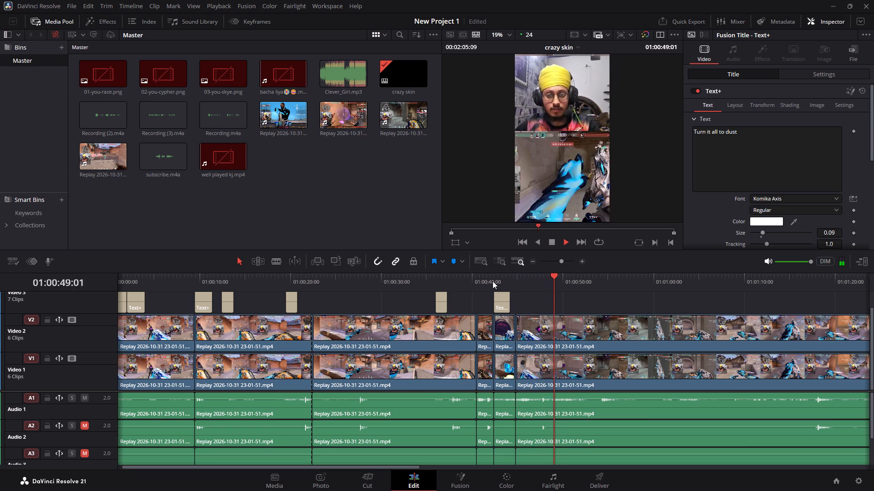
{"action": "key", "text": "space"}
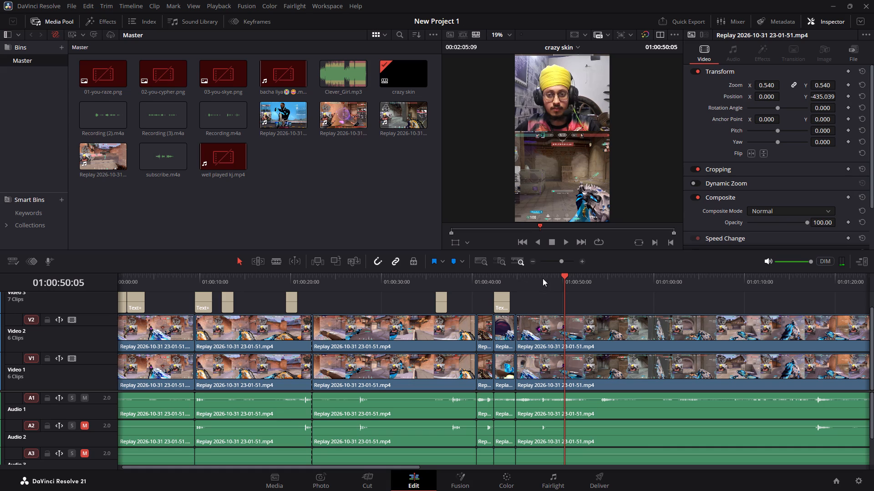
{"action": "left_click_drag", "start_coordinate": [561, 277], "coordinate": [517, 278]}
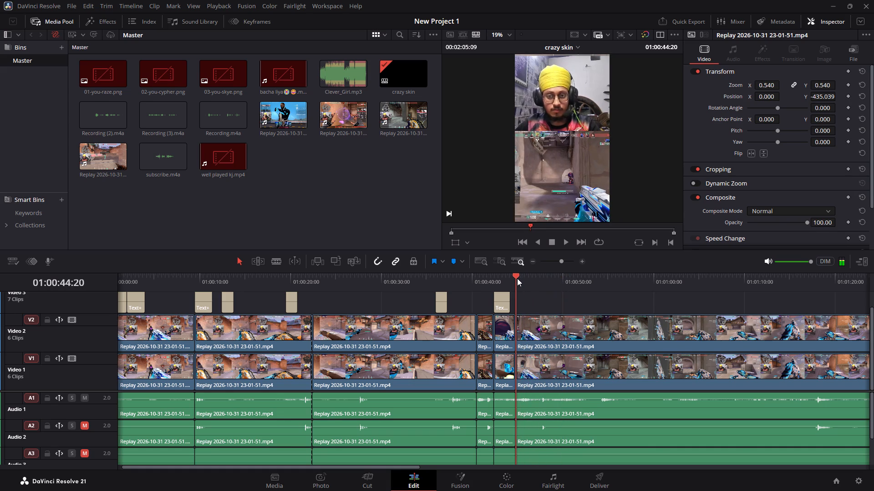
{"action": "key", "text": "space"}
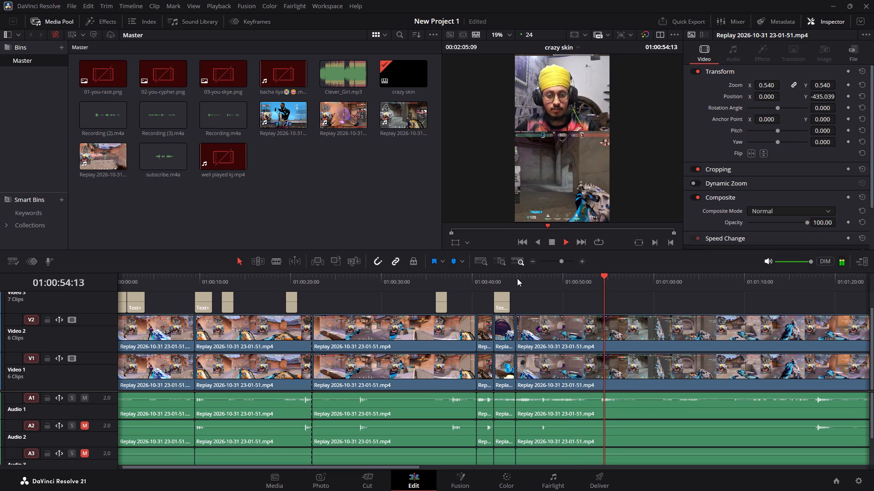
{"action": "key", "text": "space"}
{"action": "left_click", "coordinate": [517, 278]}
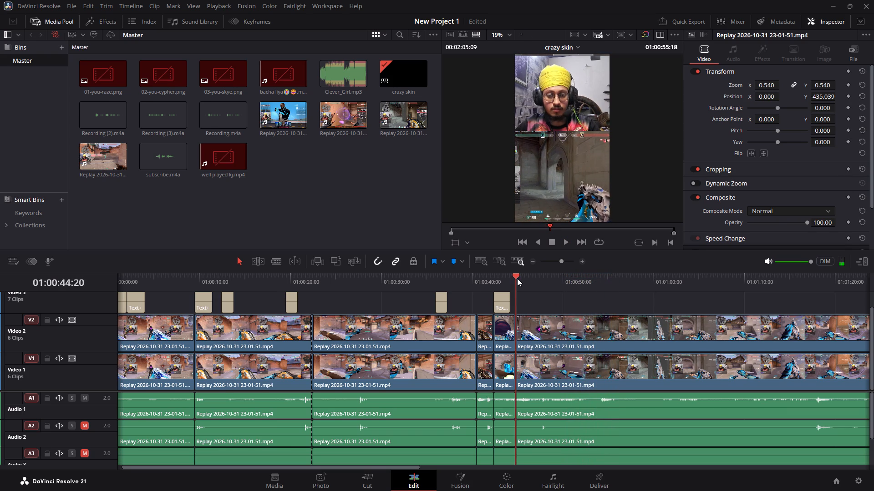
{"action": "key", "text": "space"}
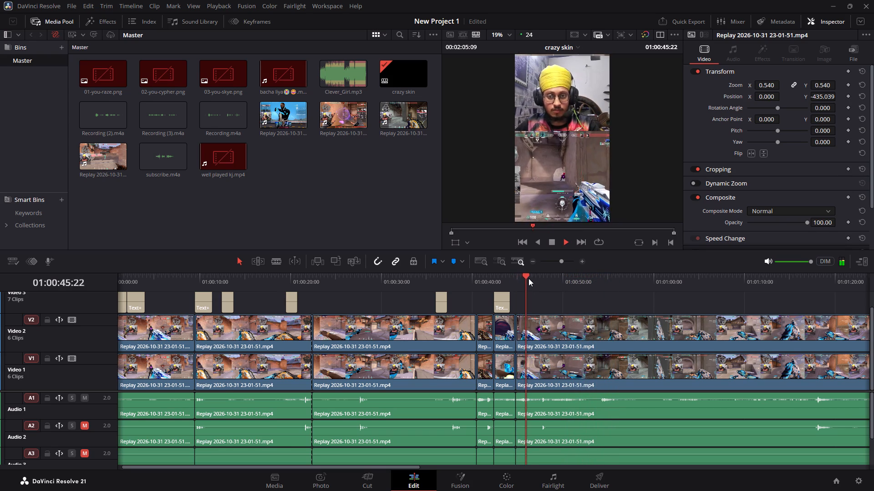
{"action": "key", "text": "space"}
{"action": "key", "text": "space"}
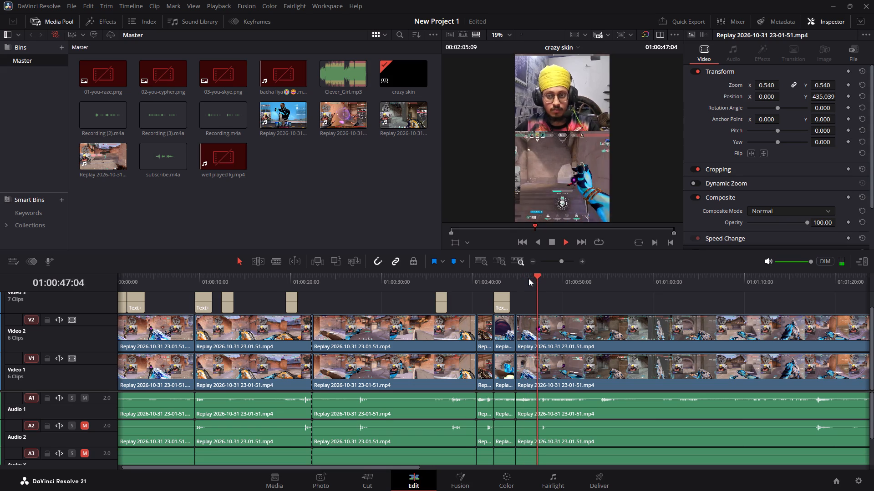
{"action": "key", "text": "space"}
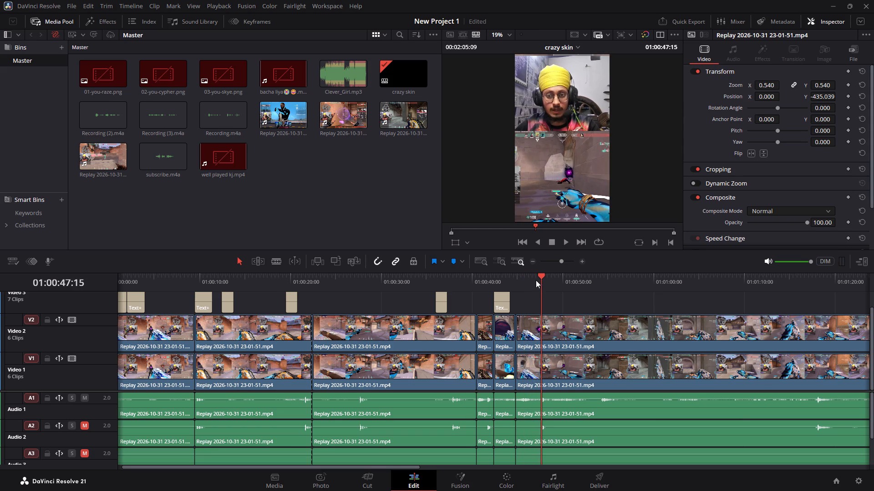
Mark an in point at 01:00:42:10, where the "Turn it all to dust" title starts.
{"action": "left_click", "coordinate": [493, 277]}
{"action": "key", "text": "i"}
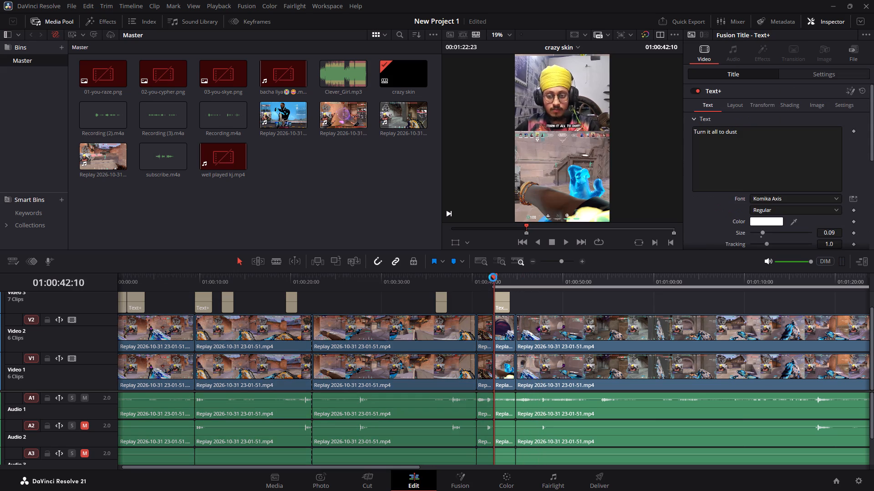
Play the gameplay between about 01:00:47 and 01:00:54 to locate the start of the next spoken line to caption.
{"action": "left_click", "coordinate": [553, 280]}
{"action": "key", "text": "space"}
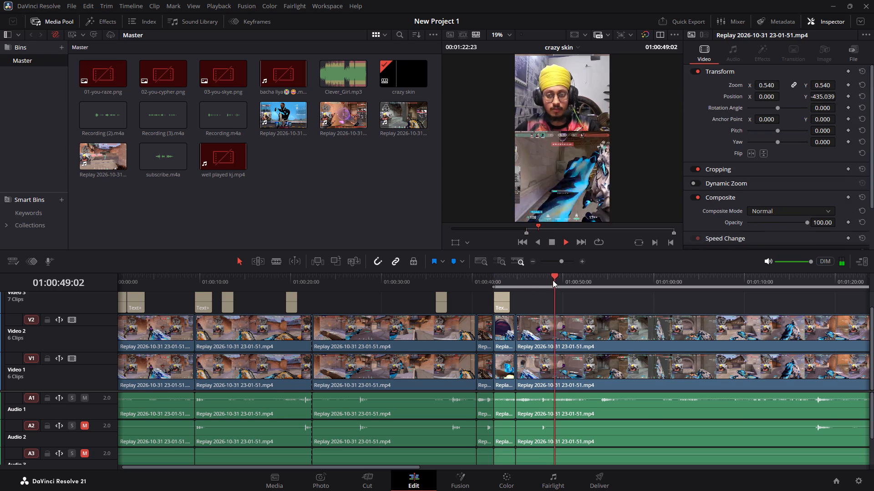
{"action": "key", "text": "space"}
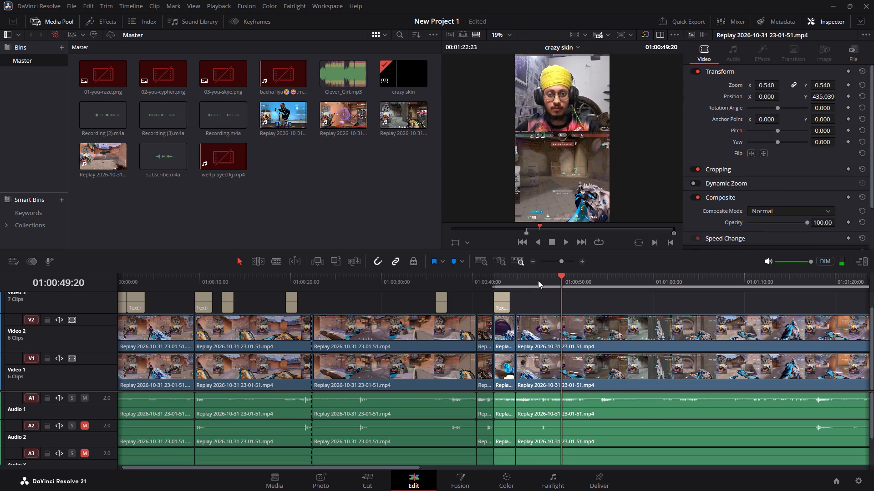
{"action": "left_click", "coordinate": [538, 281]}
{"action": "key", "text": "space"}
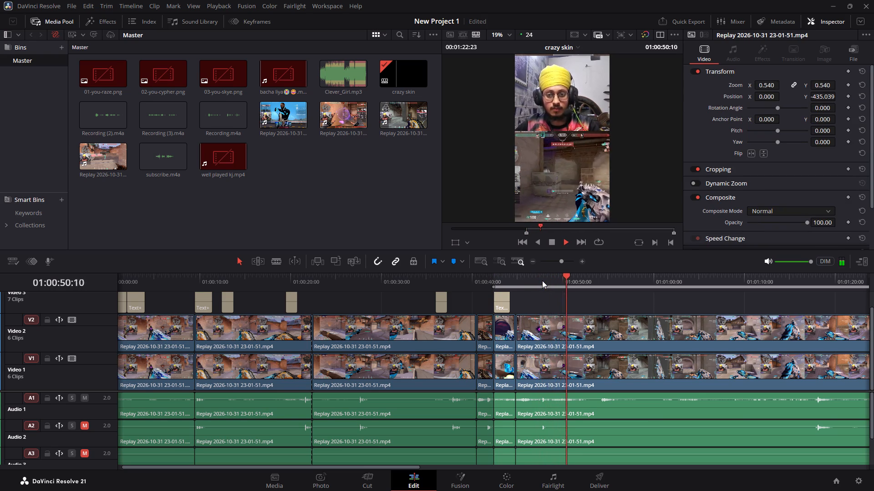
{"action": "key", "text": "space"}
{"action": "key", "text": "space"}
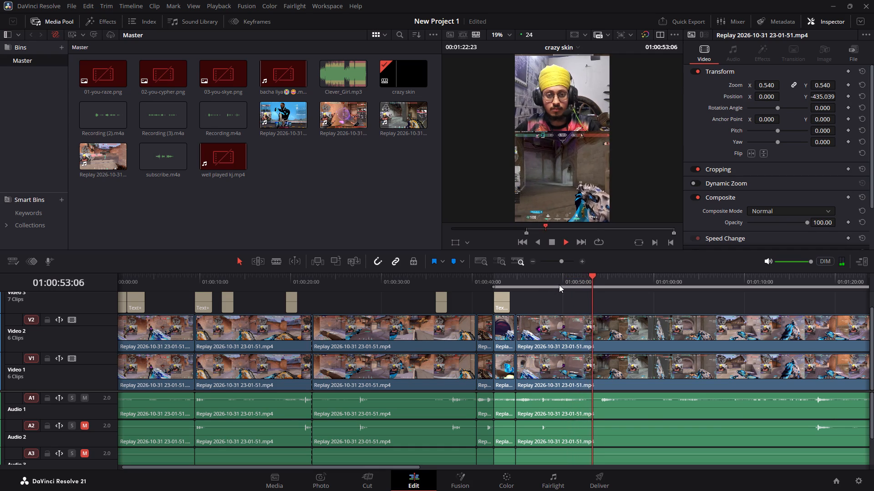
{"action": "key", "text": "space"}
{"action": "key", "text": "space"}
{"action": "key", "text": "space"}
{"action": "key", "text": "space"}
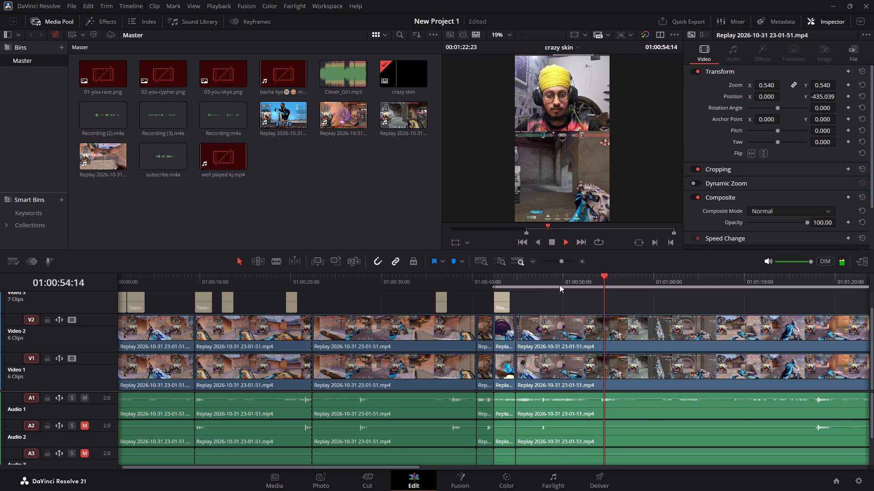
{"action": "key", "text": "space"}
Duplicate the "Turn it all to dust" title on the same track so the copy starts at 01:00:54:13.
{"action": "left_click", "coordinate": [604, 283]}
{"action": "key", "text": "space"}
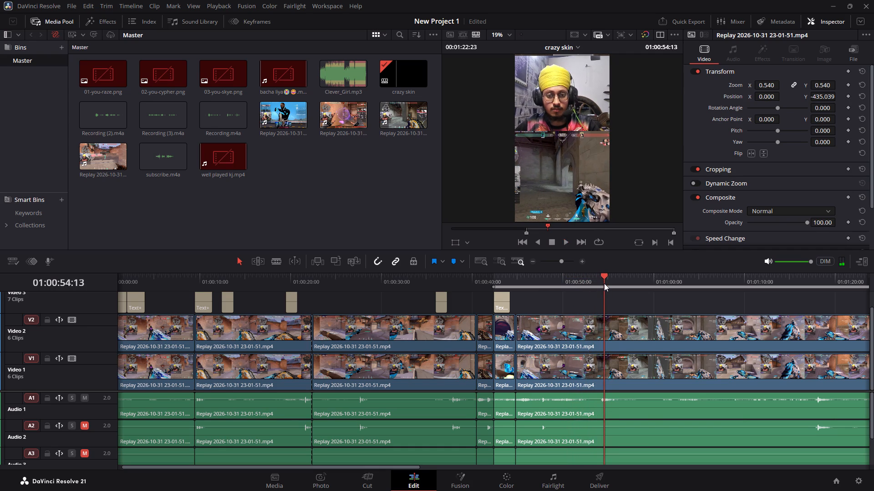
{"action": "key", "text": "space"}
{"action": "left_click", "coordinate": [604, 283]}
{"action": "left_click", "coordinate": [501, 299]}
{"action": "left_click", "coordinate": [501, 299], "text": "alt"}
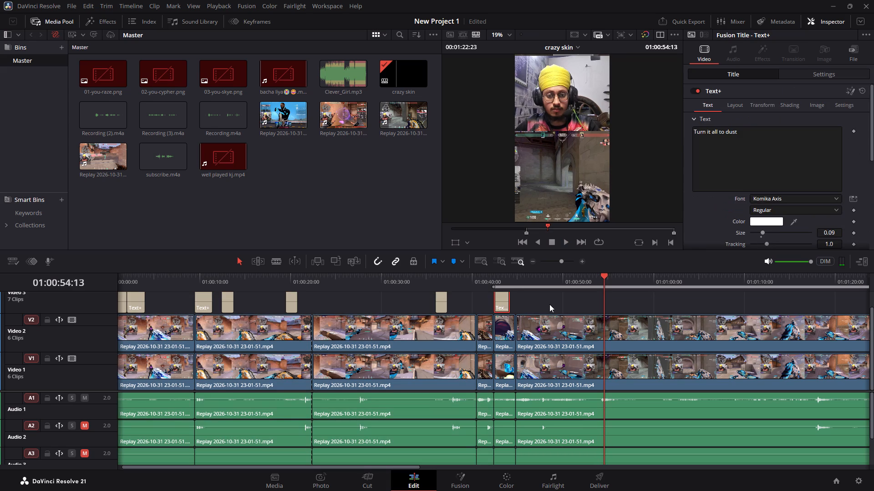
{"action": "left_click_drag", "start_coordinate": [503, 302], "coordinate": [559, 301], "text": "alt"}
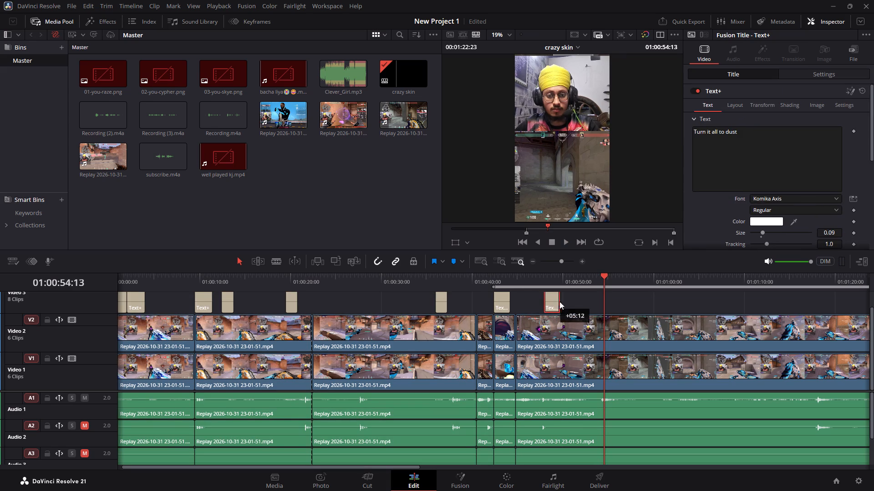
{"action": "left_click_drag", "start_coordinate": [559, 301], "coordinate": [610, 300], "text": "alt"}
Replace the copied title's text with "(poori team)".
{"action": "left_click", "coordinate": [747, 149]}
{"action": "key", "text": "ctrl+a"}
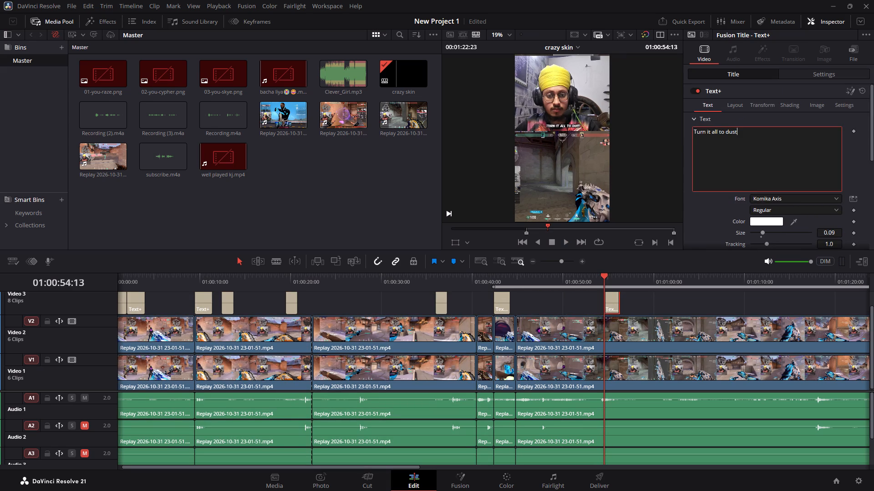
{"action": "key", "text": "ctrl+a"}
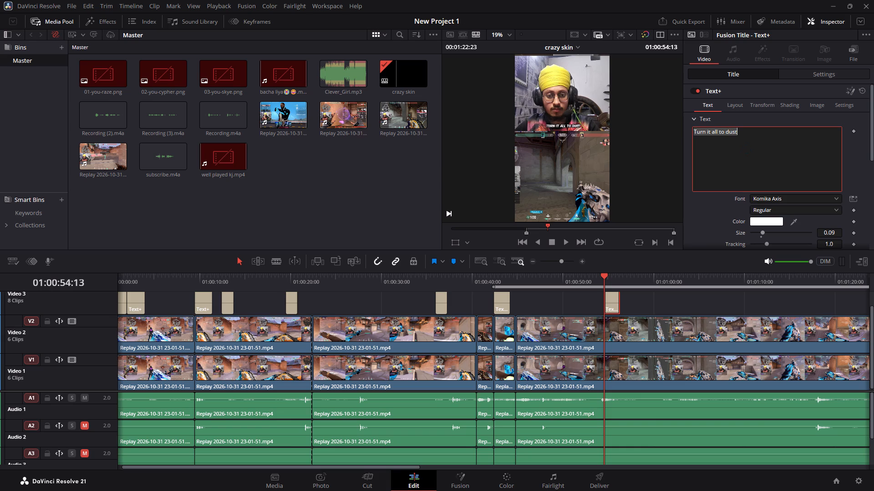
{"action": "type", "text": "()"}
{"action": "key", "text": "Left"}
{"action": "type", "text": "poori t"}
{"action": "type", "text": "eam"}
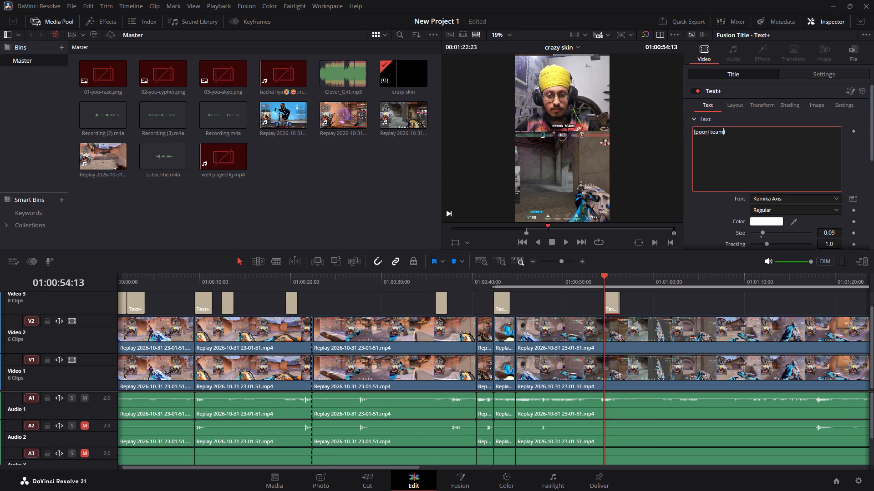
Switch to Chrome and close the window showing the "Real Bad Man" song lyrics.
{"action": "left_click", "coordinate": [873, 0]}
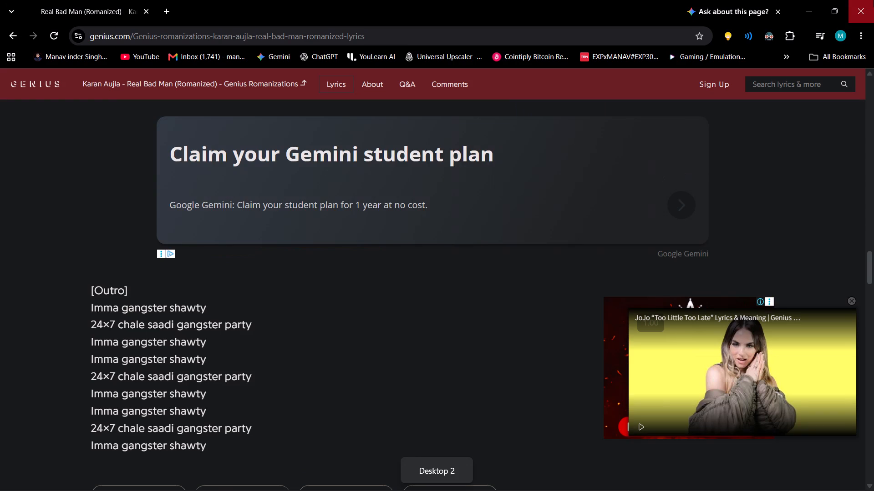
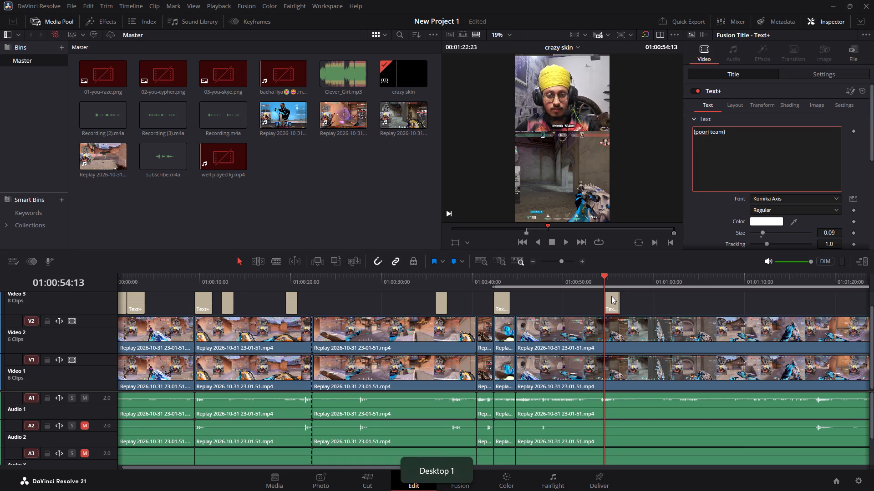
Play through the "(poori team)" title starting at 01:00:54:13 and clear its caption text.
{"action": "left_click", "coordinate": [611, 296]}
{"action": "key", "text": "space"}
{"action": "scroll", "coordinate": [607, 276], "scroll_direction": "right", "scroll_amount": 1}
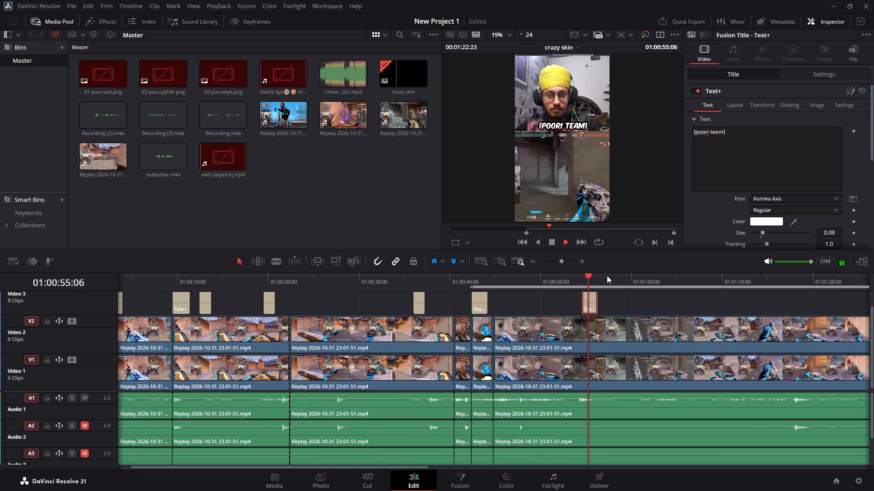
{"action": "key", "text": "space"}
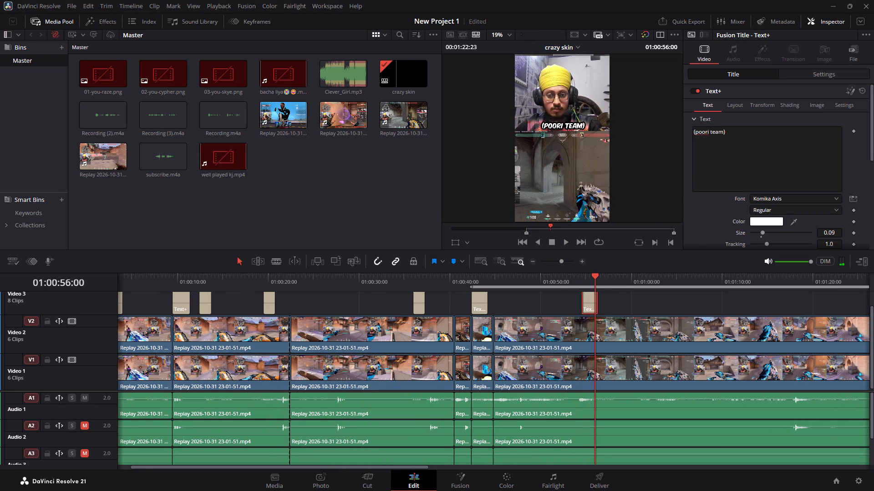
{"action": "left_click", "coordinate": [722, 136]}
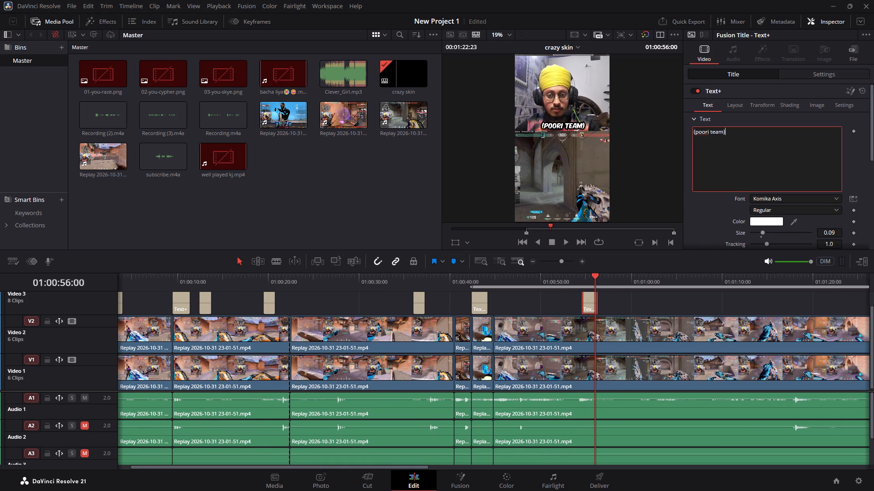
{"action": "key", "text": "ctrl+a"}
{"action": "key", "text": "BackSpace"}
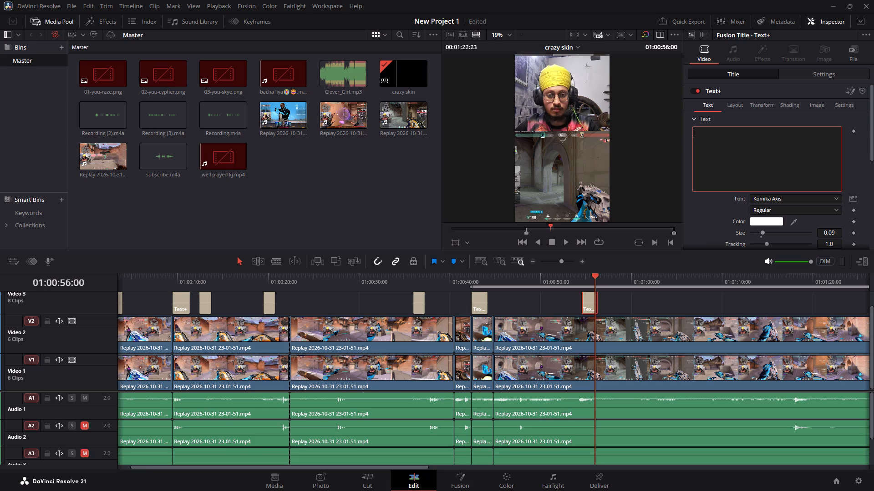